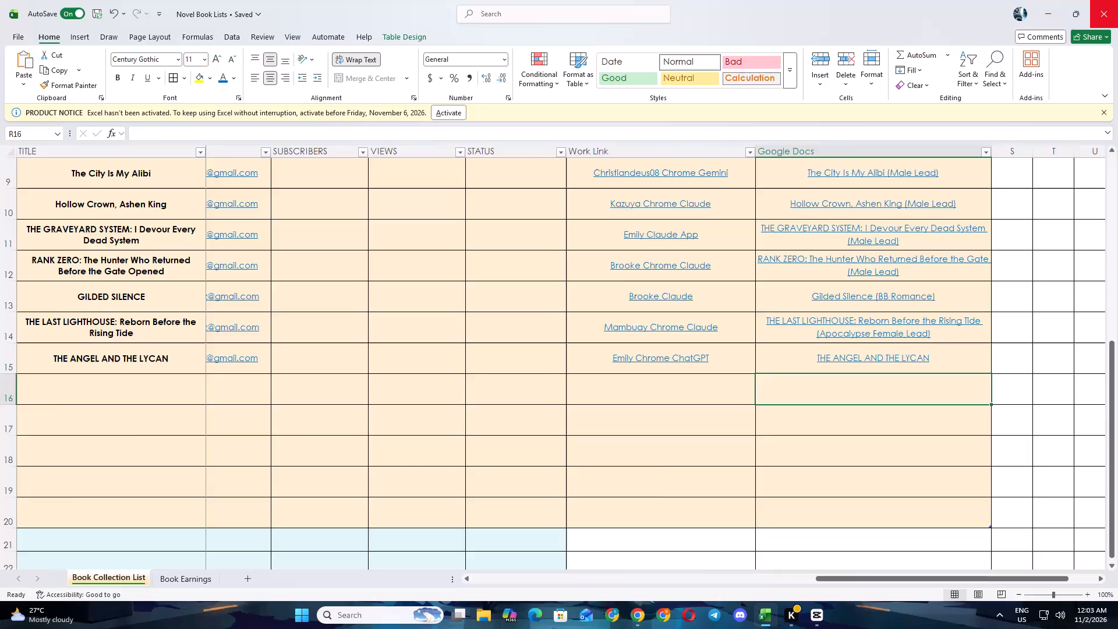
Switch from the book list spreadsheet to the Valorant Clip project in CapCut.
{"action": "scroll", "coordinate": [386, 358], "scroll_direction": "up", "scroll_amount": 3}
{"action": "left_click", "coordinate": [493, 328]}
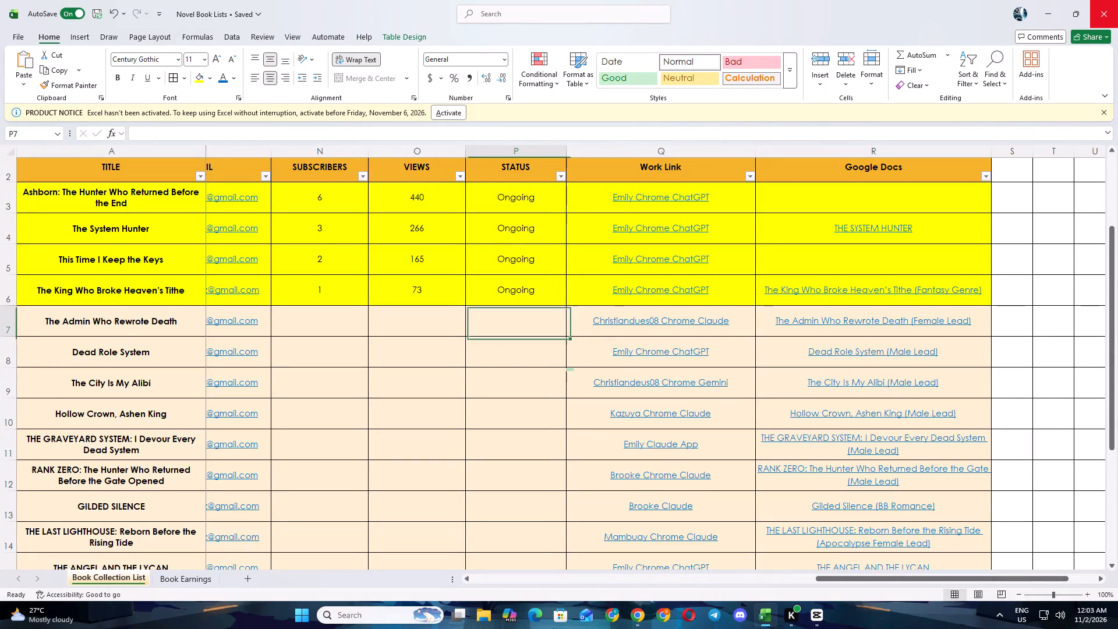
{"action": "left_click", "coordinate": [817, 616]}
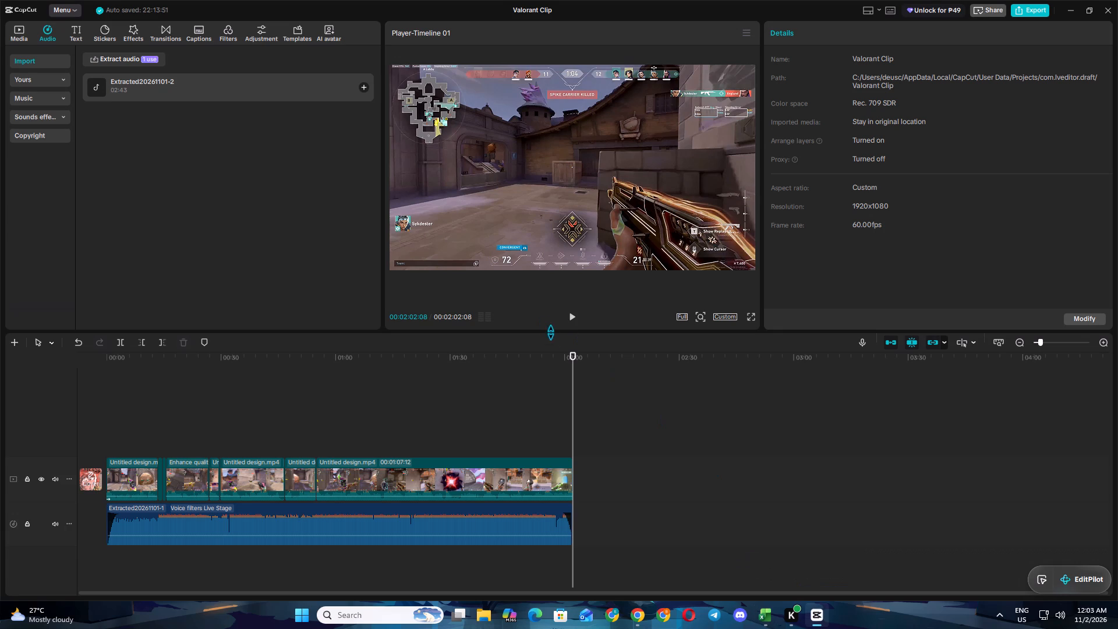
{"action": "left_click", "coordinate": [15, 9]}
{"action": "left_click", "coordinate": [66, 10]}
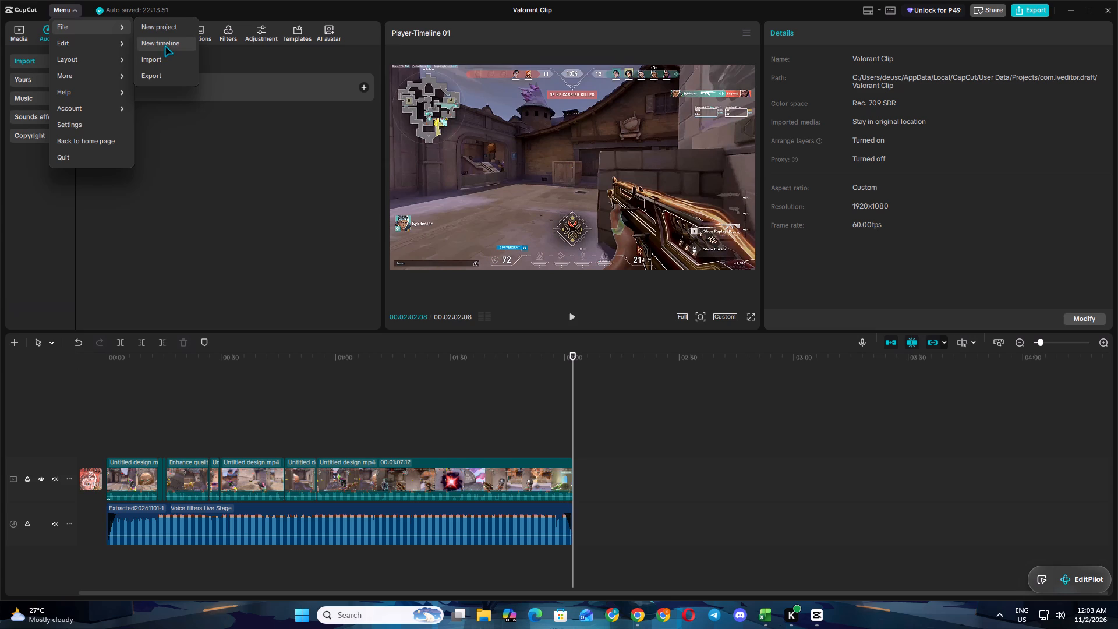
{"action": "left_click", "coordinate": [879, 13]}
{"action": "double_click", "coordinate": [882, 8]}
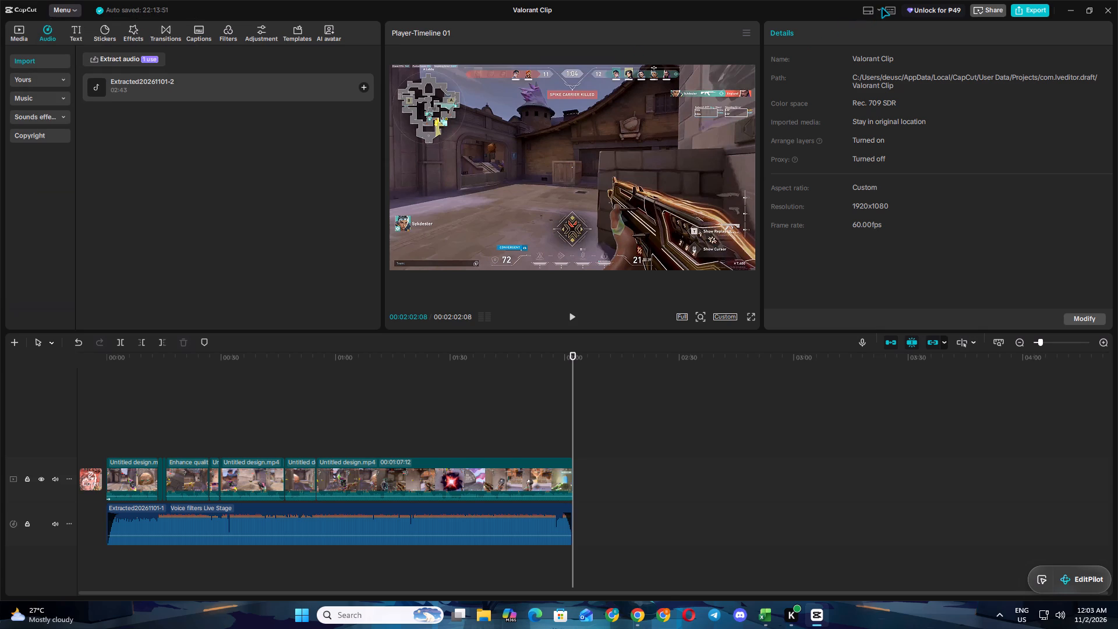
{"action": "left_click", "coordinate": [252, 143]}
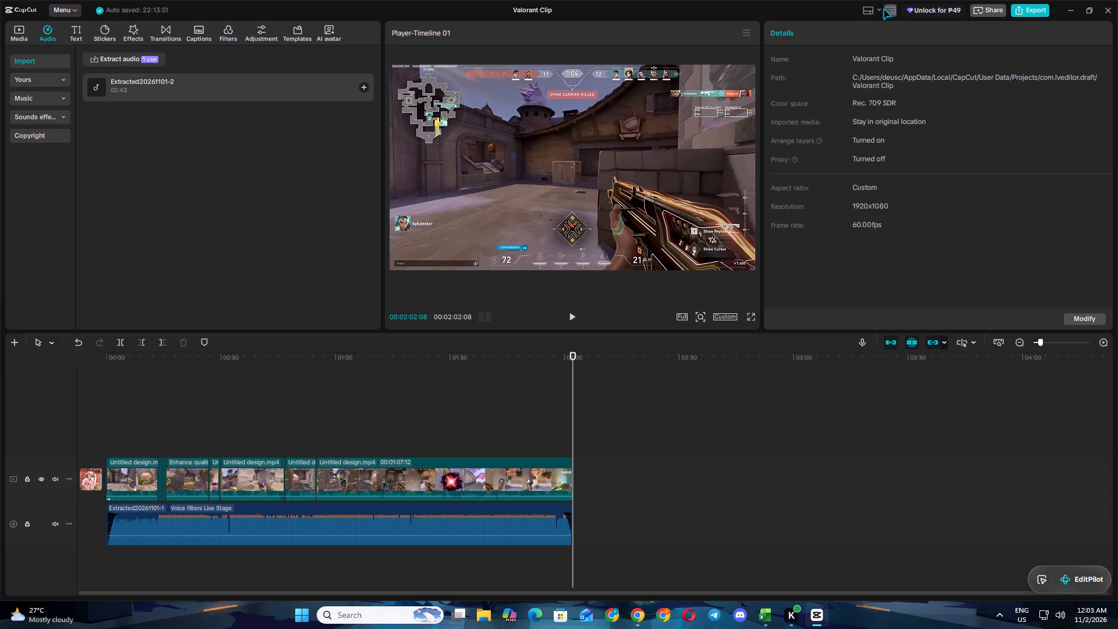
Look through the list of timeline shortcuts.
{"action": "left_click", "coordinate": [880, 9]}
{"action": "left_click", "coordinate": [889, 9]}
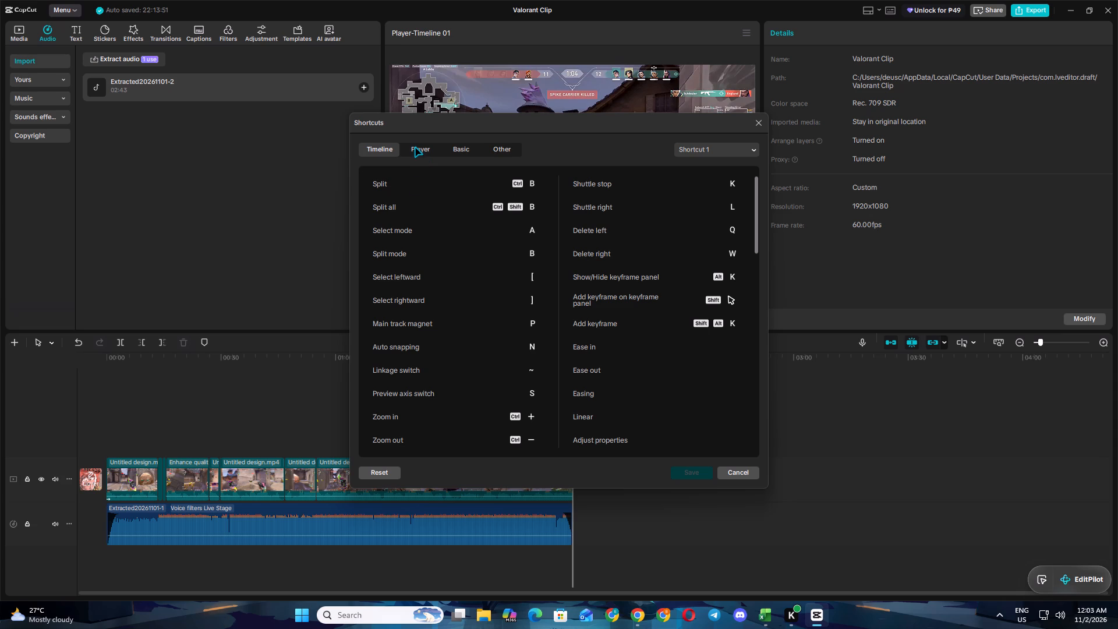
{"action": "scroll", "coordinate": [426, 232], "scroll_direction": "down", "scroll_amount": 6}
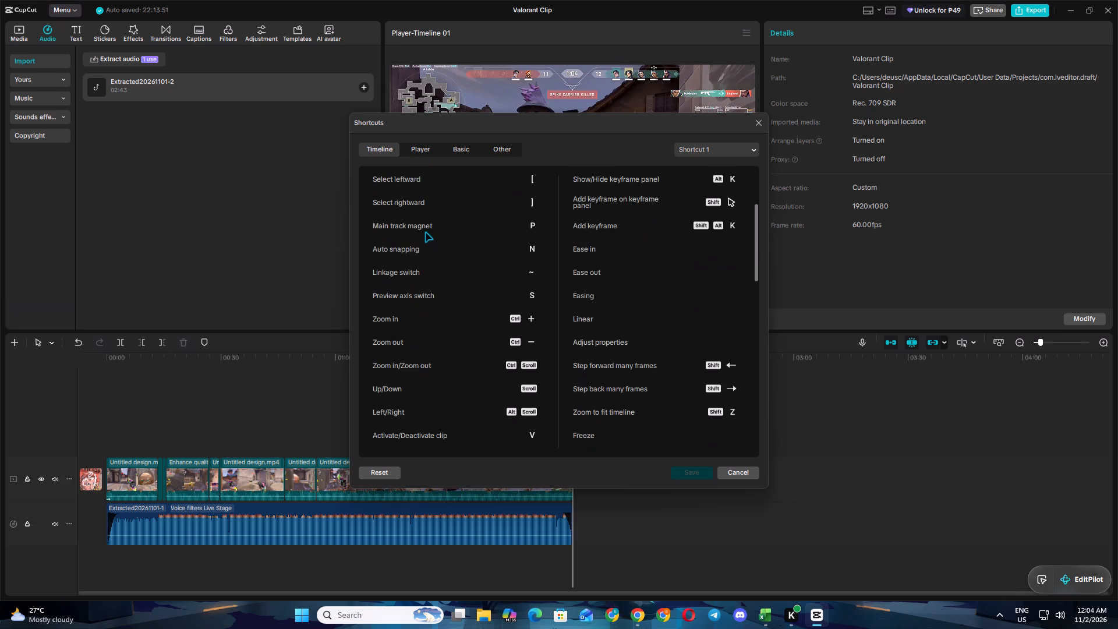
{"action": "scroll", "coordinate": [426, 232], "scroll_direction": "down", "scroll_amount": 11}
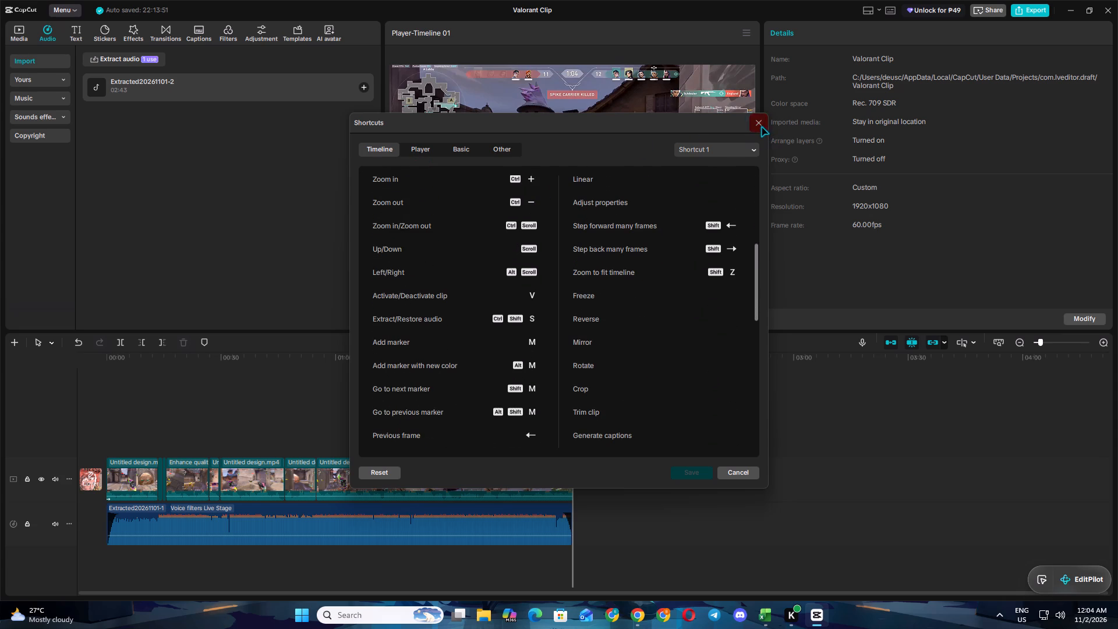
{"action": "left_click", "coordinate": [762, 127]}
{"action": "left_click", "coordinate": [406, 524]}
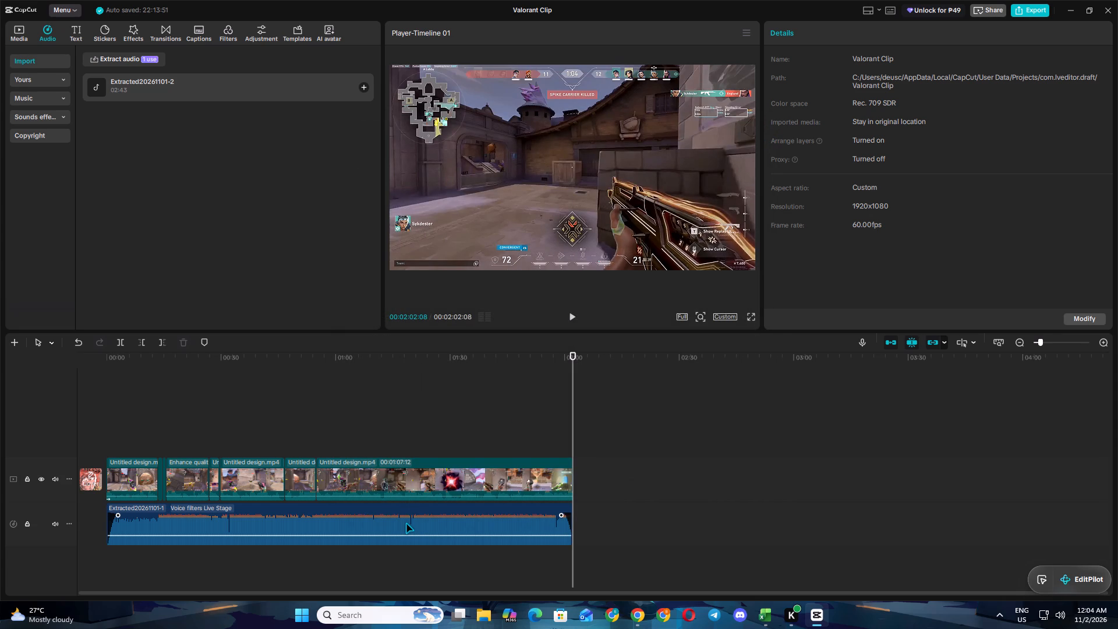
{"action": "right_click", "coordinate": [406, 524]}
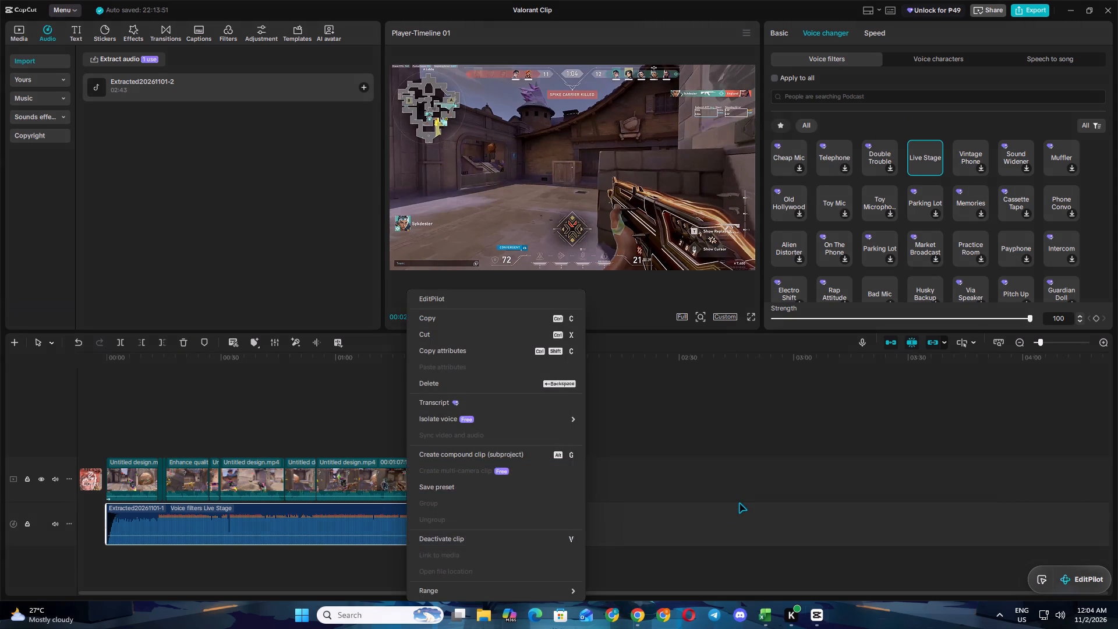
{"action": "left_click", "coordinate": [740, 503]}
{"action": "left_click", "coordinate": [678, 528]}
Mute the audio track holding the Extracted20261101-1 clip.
{"action": "left_click", "coordinate": [471, 523]}
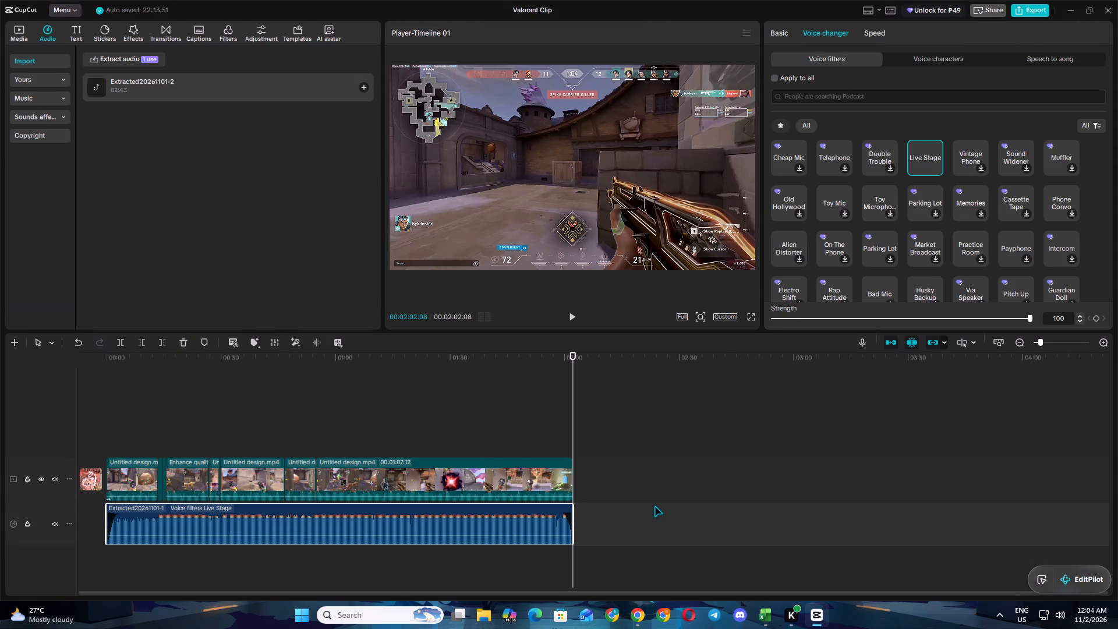
{"action": "left_click", "coordinate": [56, 525]}
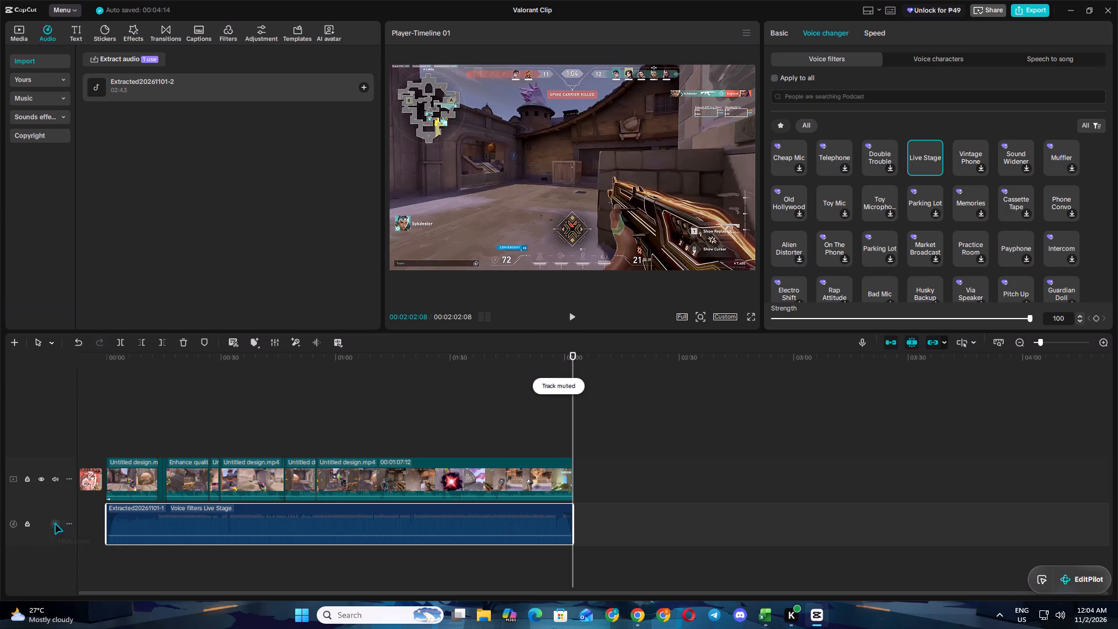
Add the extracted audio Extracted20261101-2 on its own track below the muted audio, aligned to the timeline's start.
{"action": "left_click", "coordinate": [217, 89]}
{"action": "left_click", "coordinate": [366, 84]}
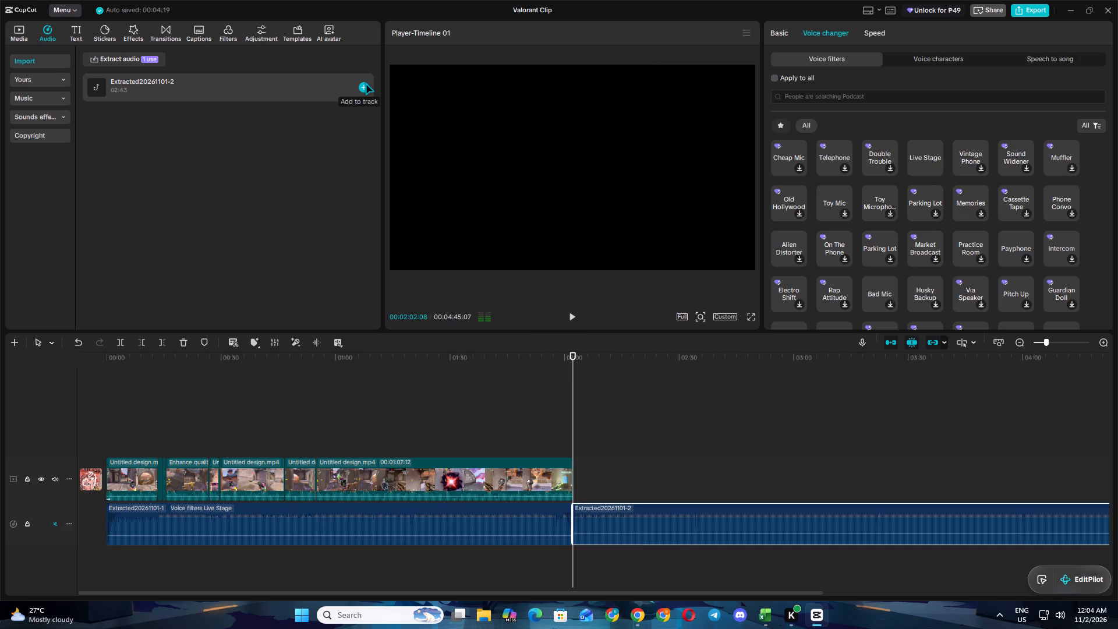
{"action": "left_click_drag", "start_coordinate": [680, 538], "coordinate": [285, 582]}
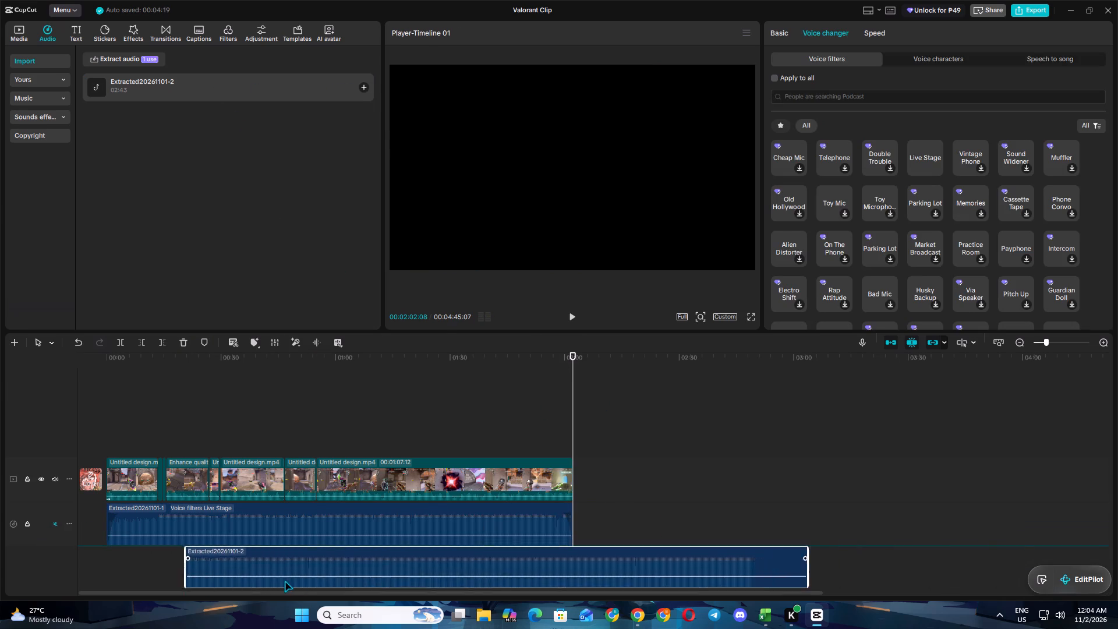
{"action": "left_click_drag", "start_coordinate": [285, 582], "coordinate": [216, 581]}
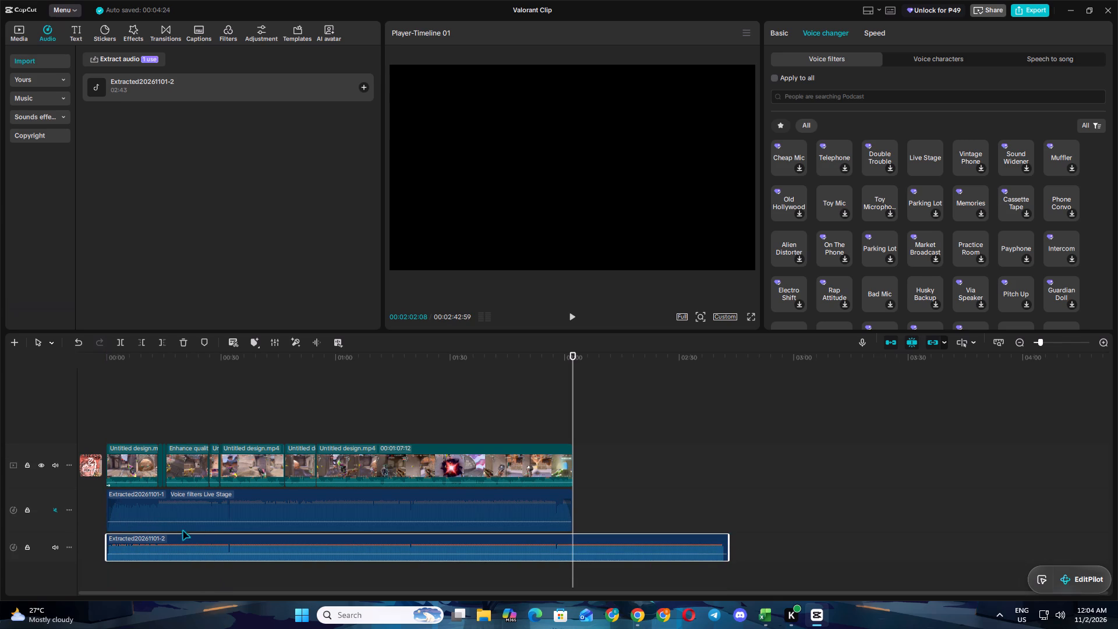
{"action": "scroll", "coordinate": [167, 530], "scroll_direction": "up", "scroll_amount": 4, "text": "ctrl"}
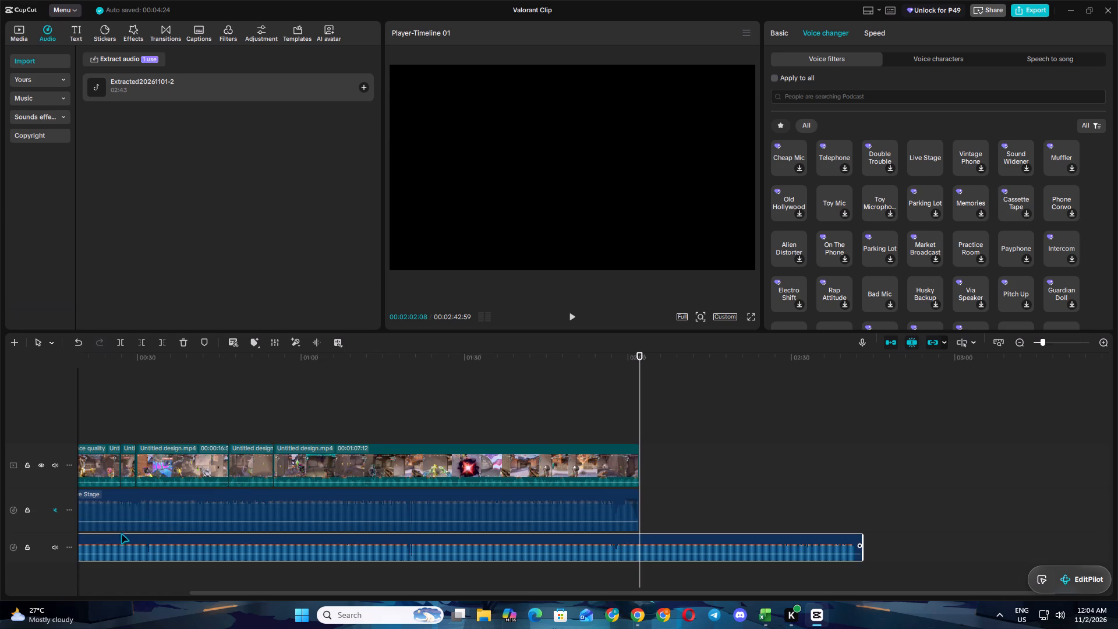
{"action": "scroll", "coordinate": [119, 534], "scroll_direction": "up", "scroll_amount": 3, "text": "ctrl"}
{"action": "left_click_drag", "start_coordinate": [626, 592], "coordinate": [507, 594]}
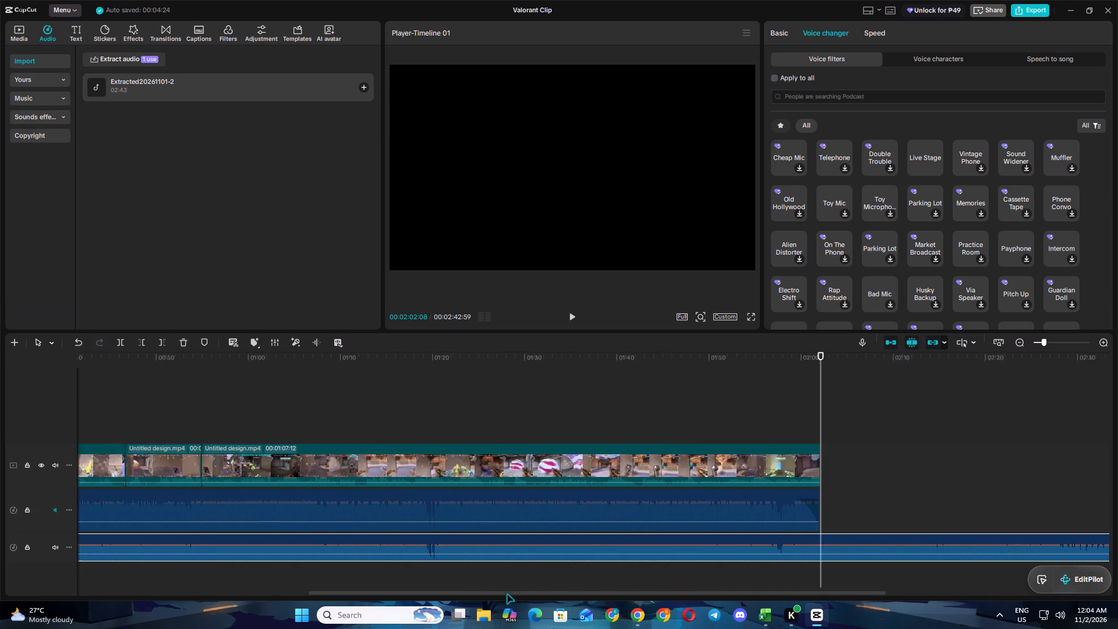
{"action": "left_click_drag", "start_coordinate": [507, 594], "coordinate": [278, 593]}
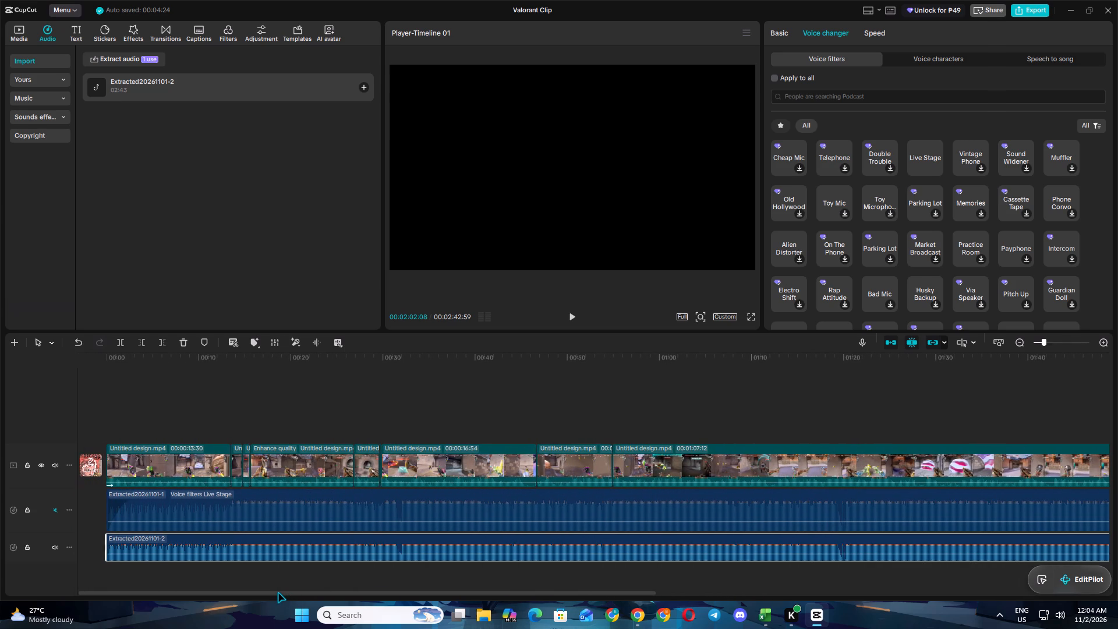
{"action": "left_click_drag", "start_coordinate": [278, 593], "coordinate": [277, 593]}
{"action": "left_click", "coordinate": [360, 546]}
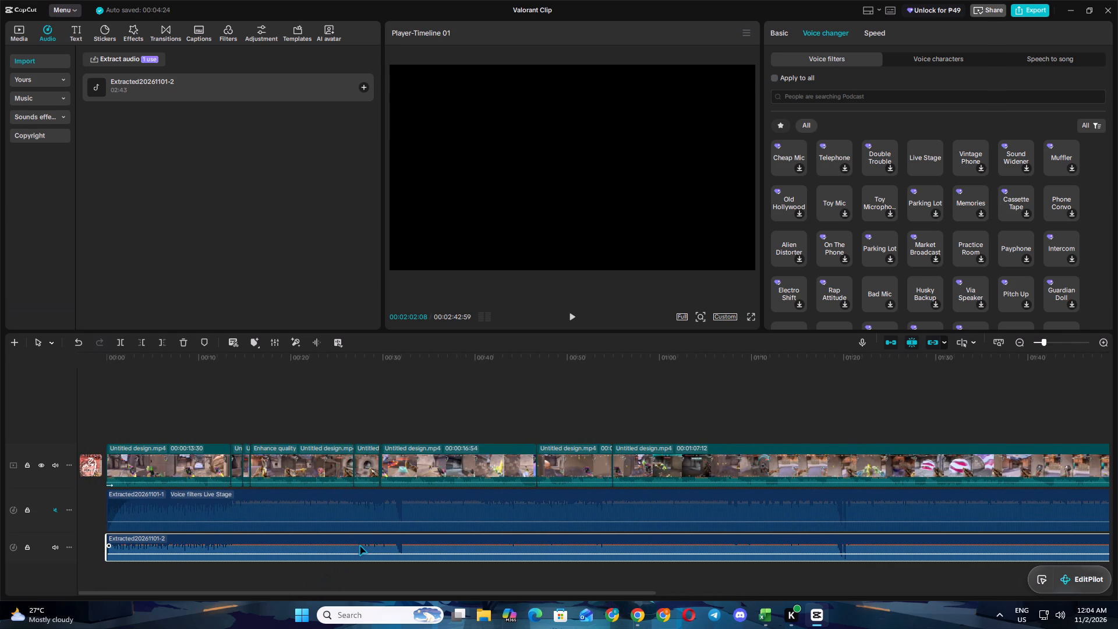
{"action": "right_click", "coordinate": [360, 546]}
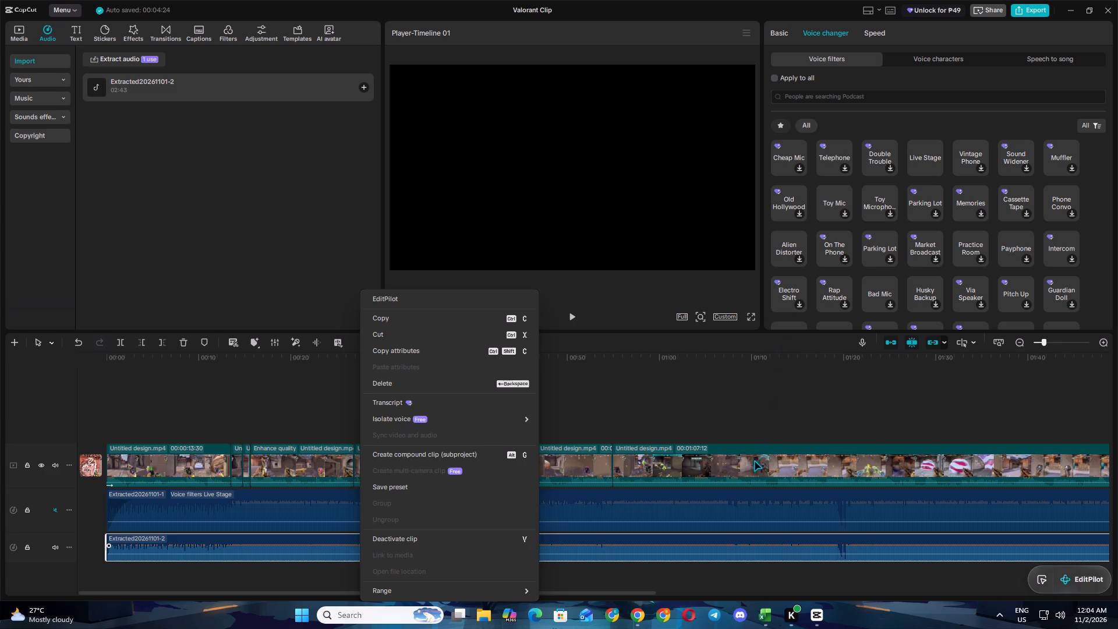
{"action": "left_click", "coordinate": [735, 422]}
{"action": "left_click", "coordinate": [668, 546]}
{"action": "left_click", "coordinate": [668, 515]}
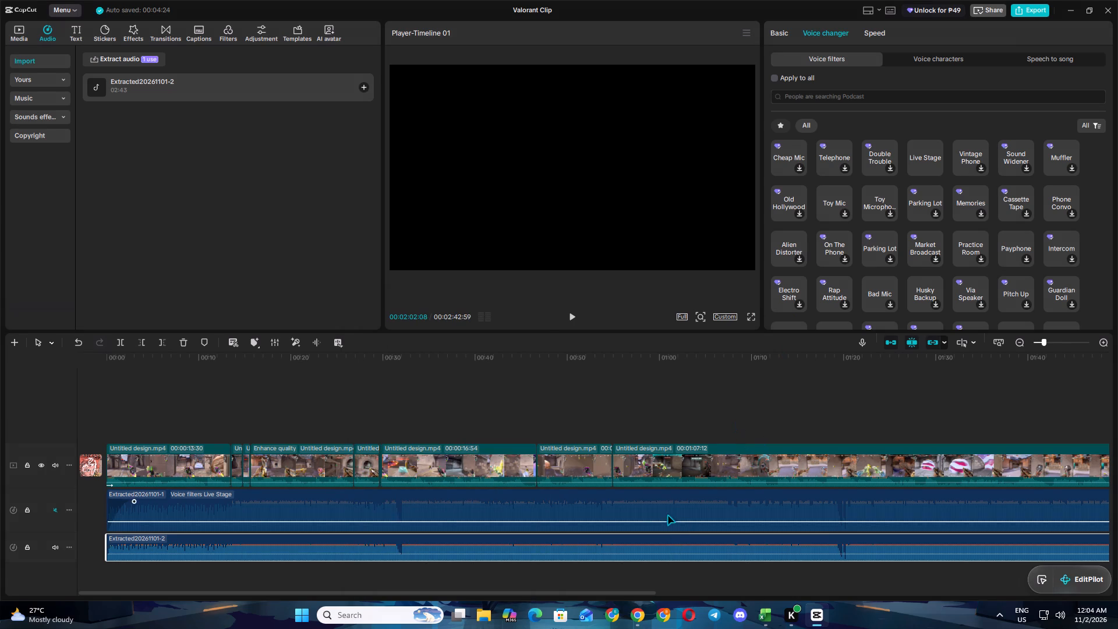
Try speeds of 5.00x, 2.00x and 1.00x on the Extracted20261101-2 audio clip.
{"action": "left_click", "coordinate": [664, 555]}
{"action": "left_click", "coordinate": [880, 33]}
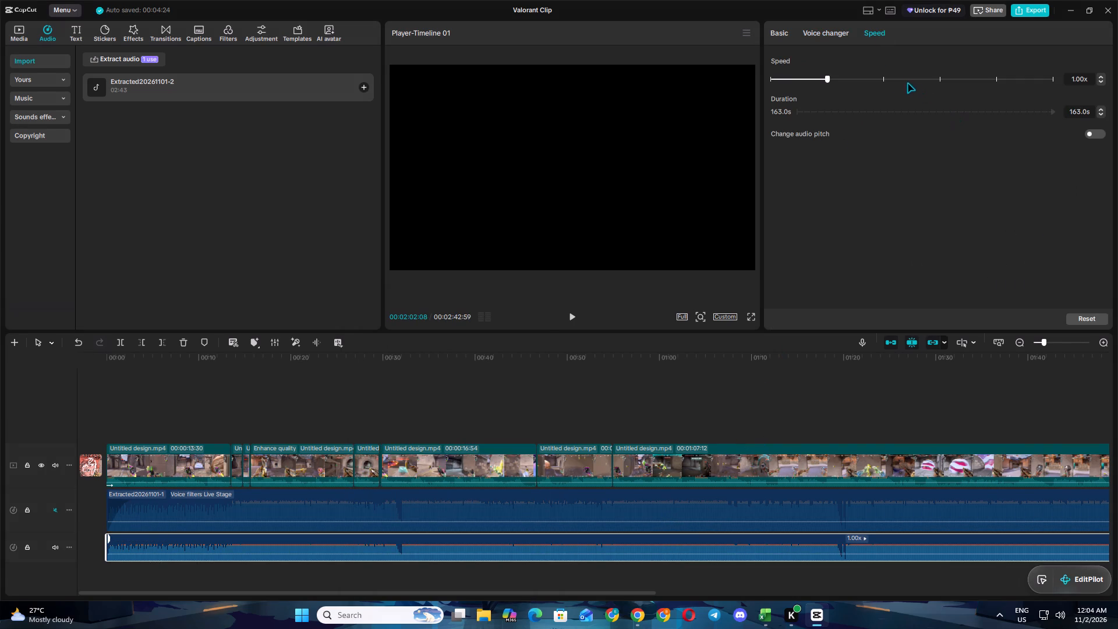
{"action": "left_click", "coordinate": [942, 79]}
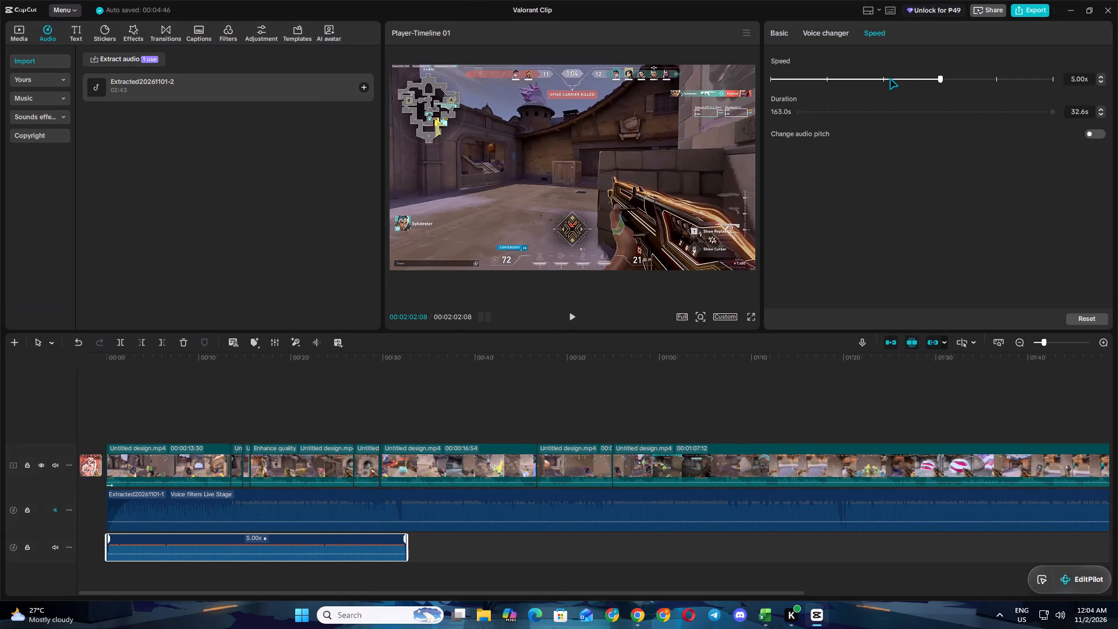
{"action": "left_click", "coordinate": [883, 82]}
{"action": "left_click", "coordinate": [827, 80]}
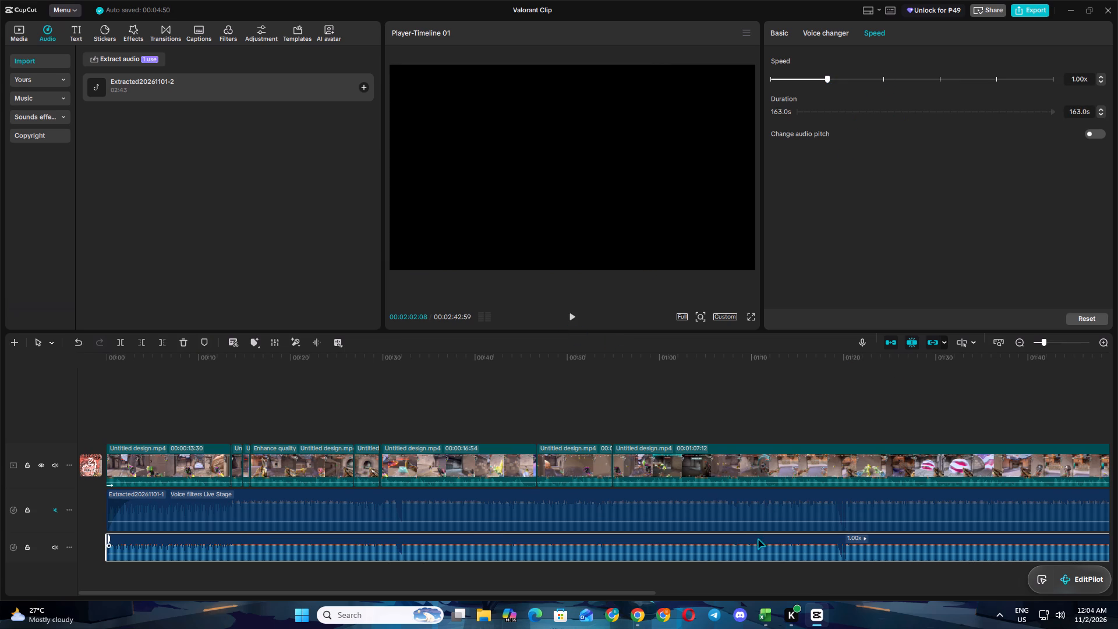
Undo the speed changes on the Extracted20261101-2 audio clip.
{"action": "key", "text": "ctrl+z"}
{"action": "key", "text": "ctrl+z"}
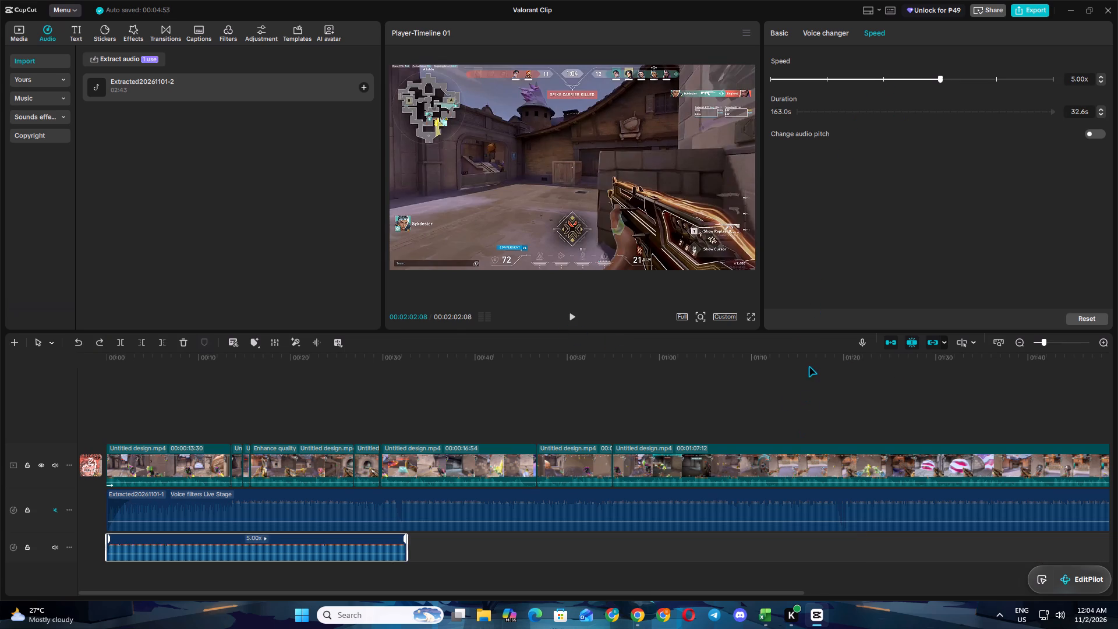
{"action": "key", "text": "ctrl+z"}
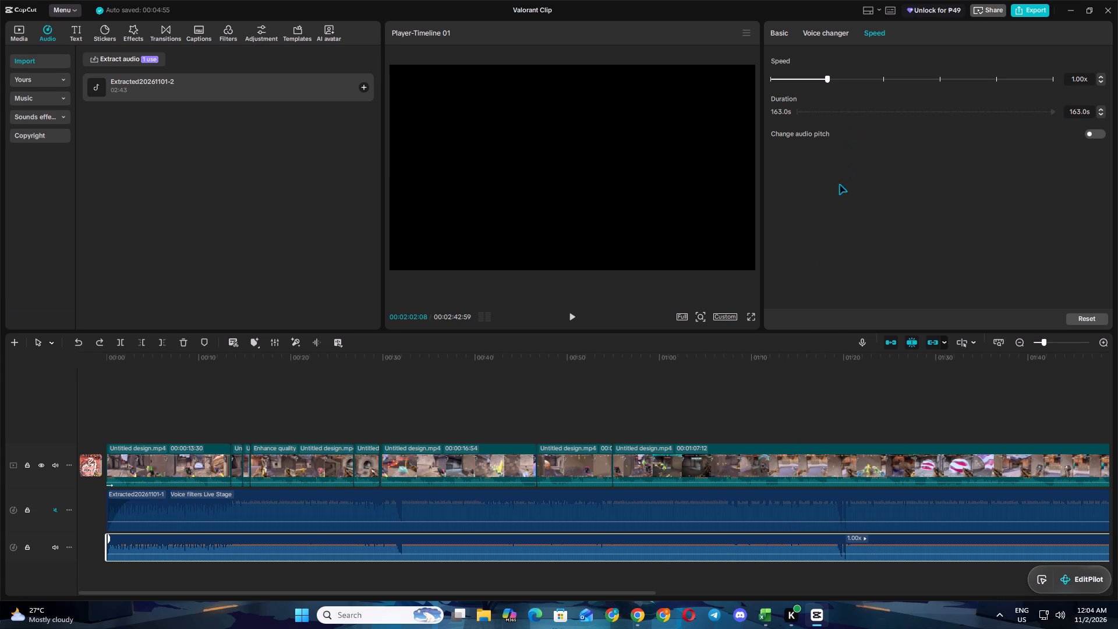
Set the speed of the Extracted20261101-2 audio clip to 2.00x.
{"action": "left_click", "coordinate": [703, 552]}
{"action": "left_click", "coordinate": [760, 574]}
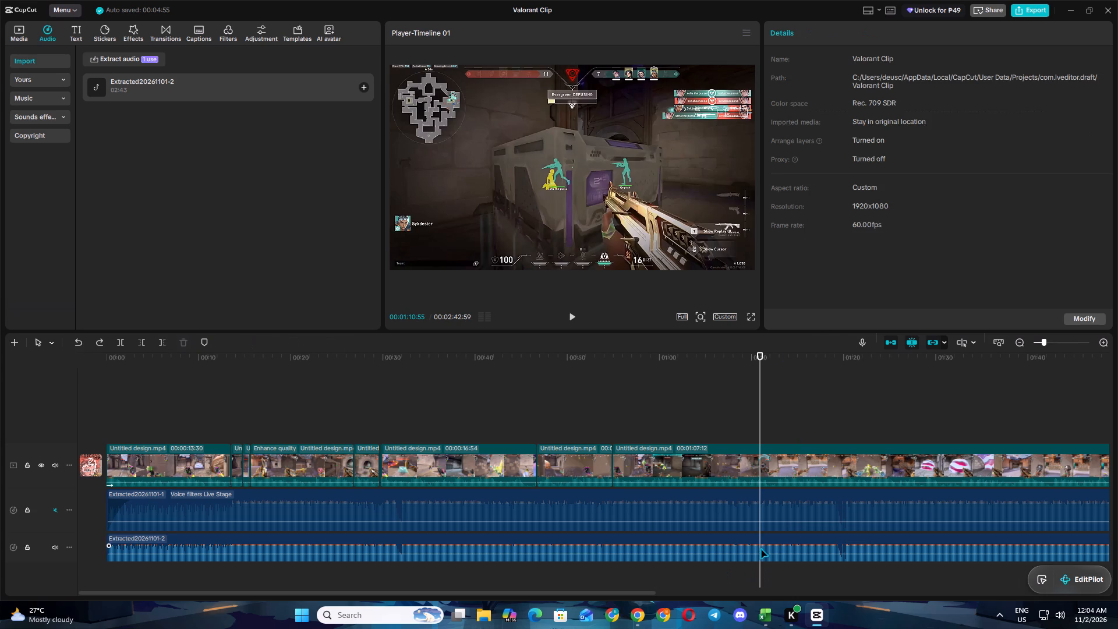
{"action": "left_click", "coordinate": [761, 549]}
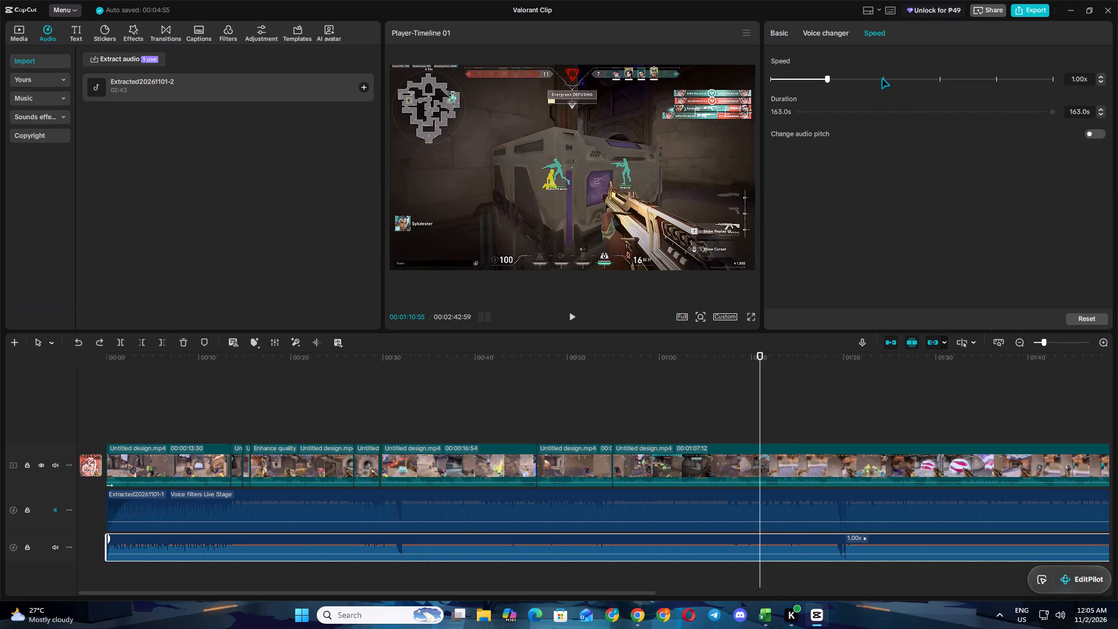
{"action": "left_click", "coordinate": [883, 79]}
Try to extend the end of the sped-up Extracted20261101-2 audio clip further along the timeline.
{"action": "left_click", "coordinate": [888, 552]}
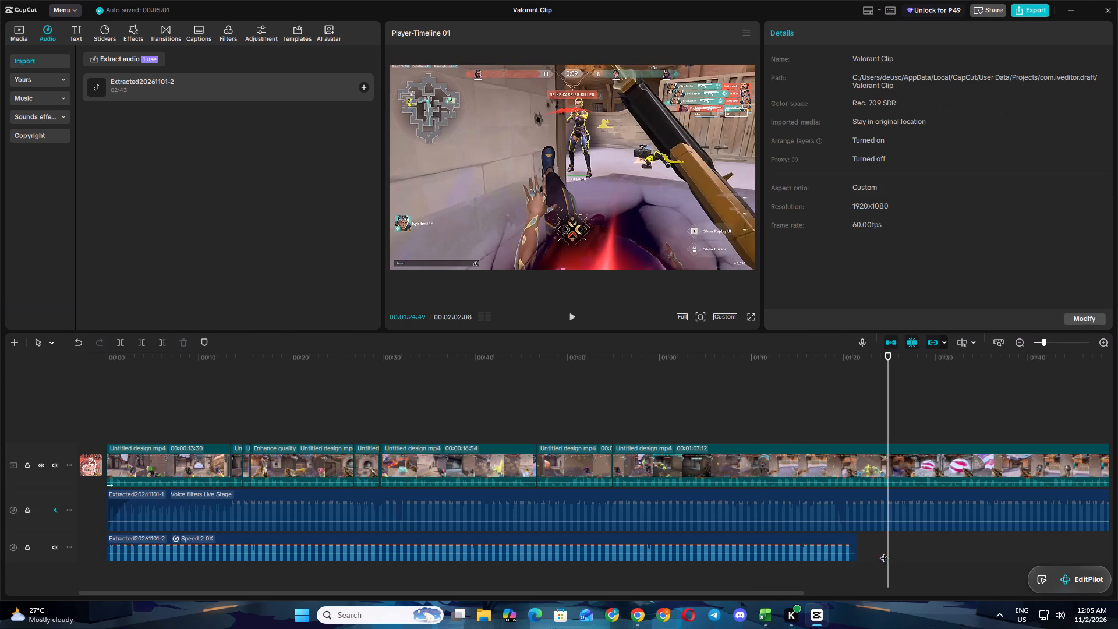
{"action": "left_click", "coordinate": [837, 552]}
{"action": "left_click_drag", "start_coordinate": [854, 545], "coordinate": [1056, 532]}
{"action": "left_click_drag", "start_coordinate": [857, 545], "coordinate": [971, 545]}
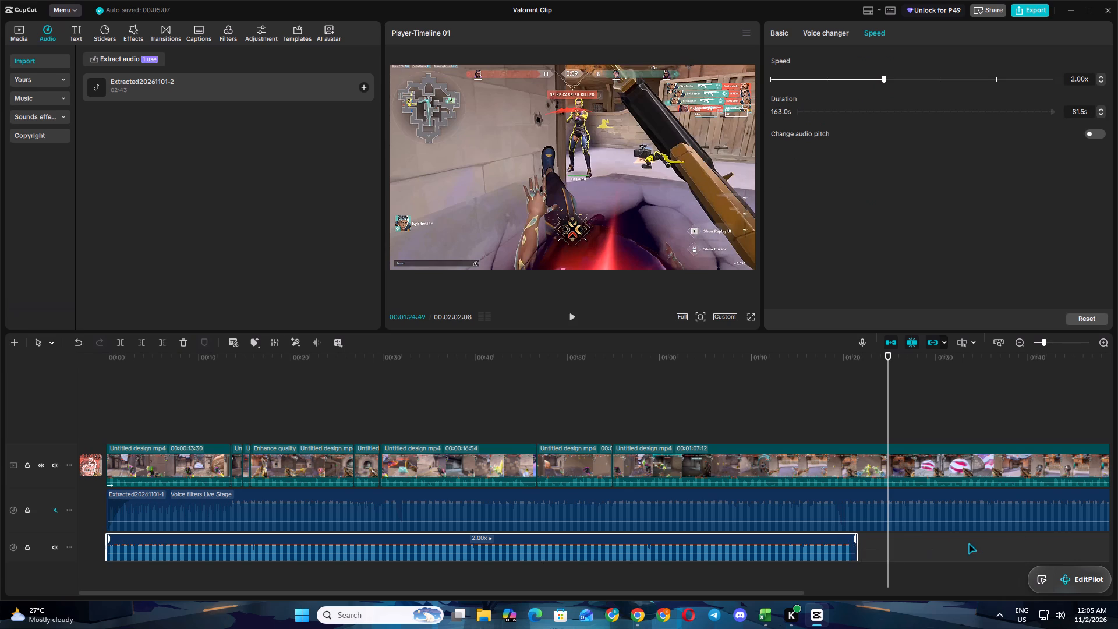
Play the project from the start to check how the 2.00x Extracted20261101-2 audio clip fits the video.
{"action": "scroll", "coordinate": [968, 544], "scroll_direction": "down", "scroll_amount": 4, "text": "ctrl"}
{"action": "scroll", "coordinate": [689, 545], "scroll_direction": "up", "scroll_amount": 1, "text": "ctrl"}
{"action": "scroll", "coordinate": [539, 538], "scroll_direction": "up", "scroll_amount": 4, "text": "ctrl"}
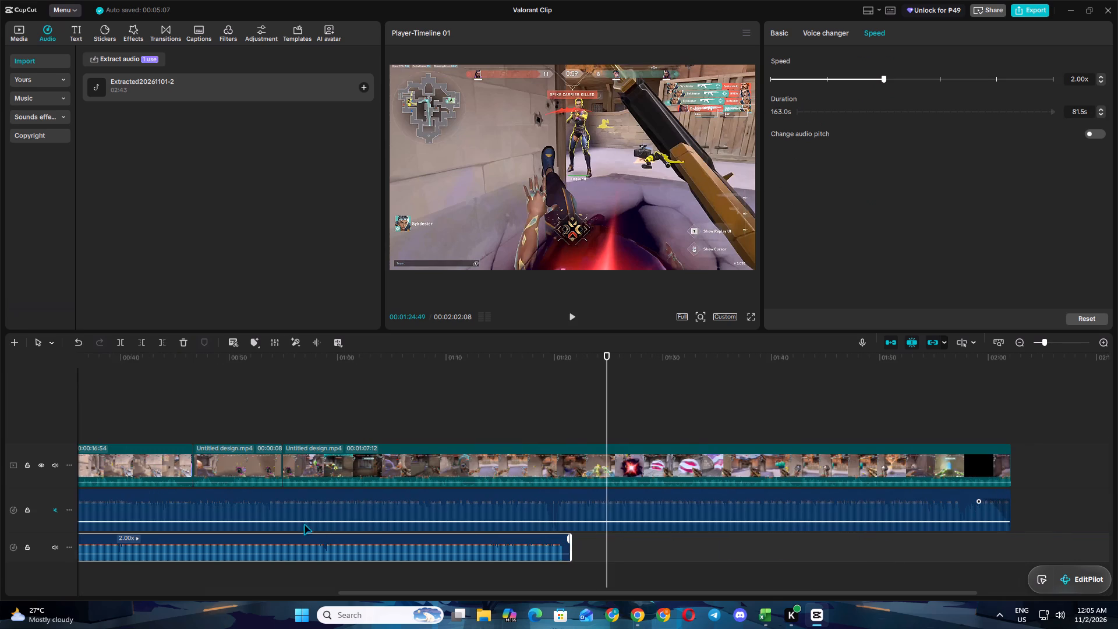
{"action": "scroll", "coordinate": [246, 520], "scroll_direction": "down", "scroll_amount": 4}
{"action": "scroll", "coordinate": [248, 518], "scroll_direction": "up", "scroll_amount": 5}
{"action": "left_click", "coordinate": [145, 405]}
{"action": "scroll", "coordinate": [141, 411], "scroll_direction": "up", "scroll_amount": 9}
{"action": "left_click", "coordinate": [106, 401]}
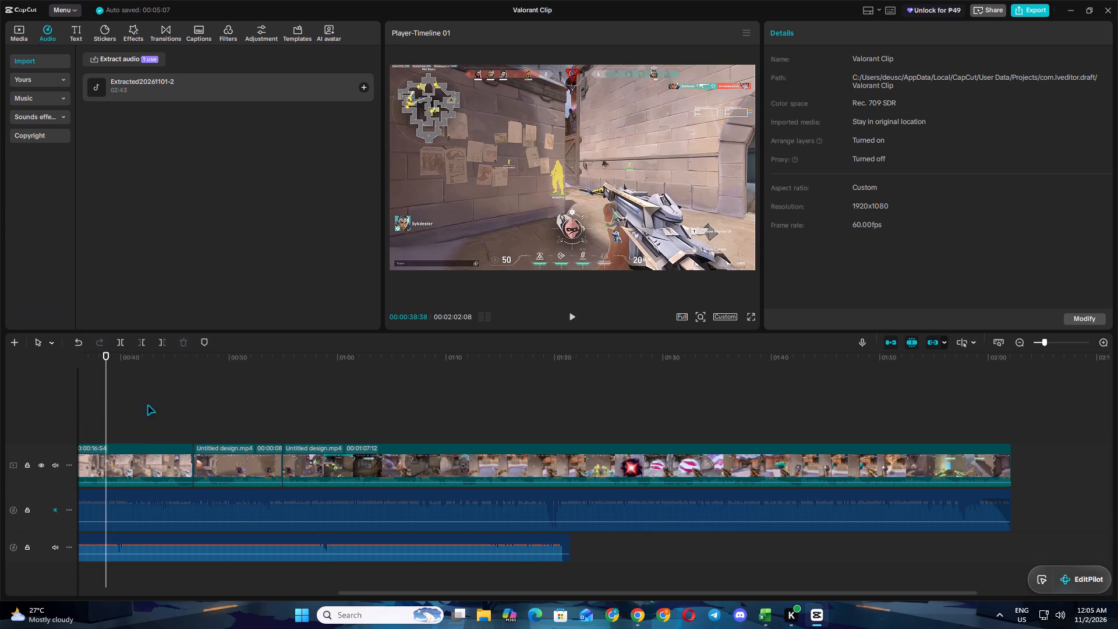
{"action": "left_click_drag", "start_coordinate": [104, 391], "coordinate": [45, 394]}
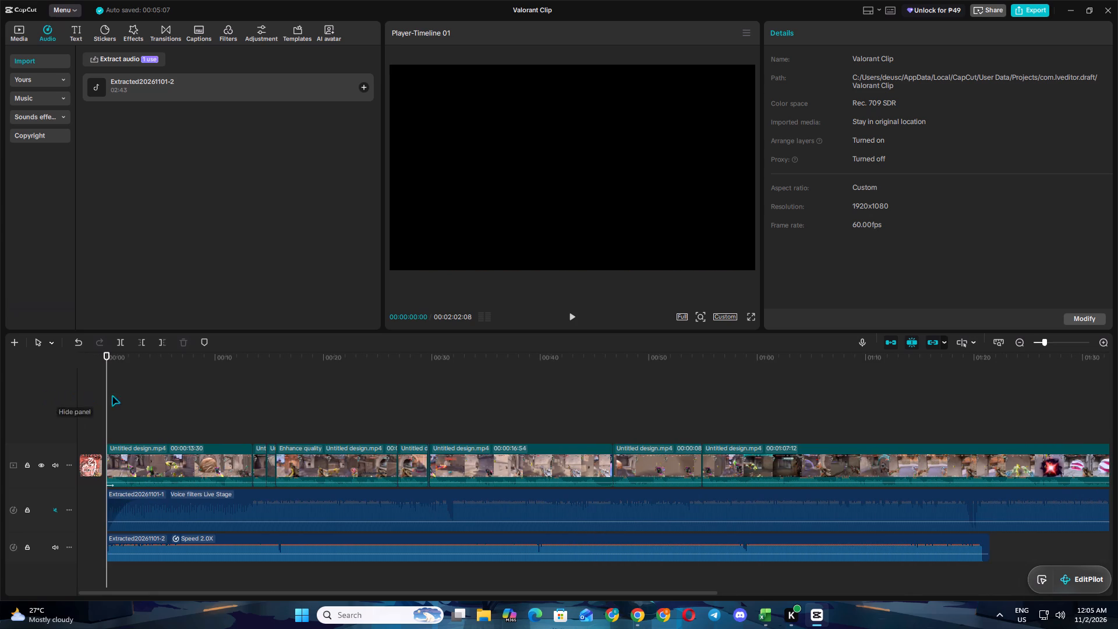
{"action": "key", "text": "space"}
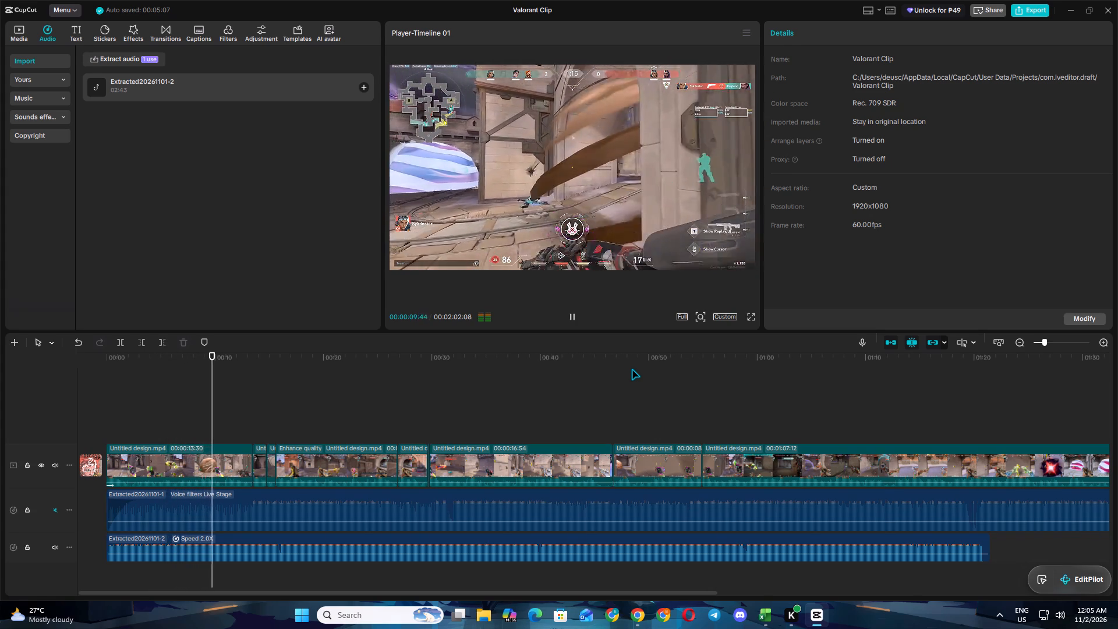
{"action": "left_click", "coordinate": [529, 547]}
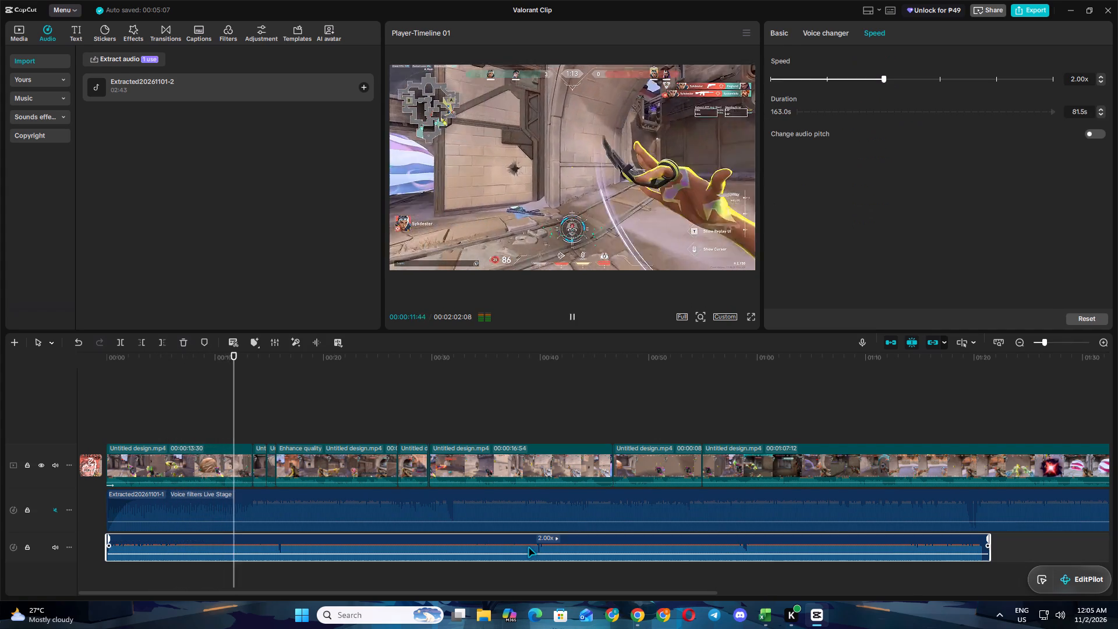
{"action": "left_click", "coordinate": [572, 316]}
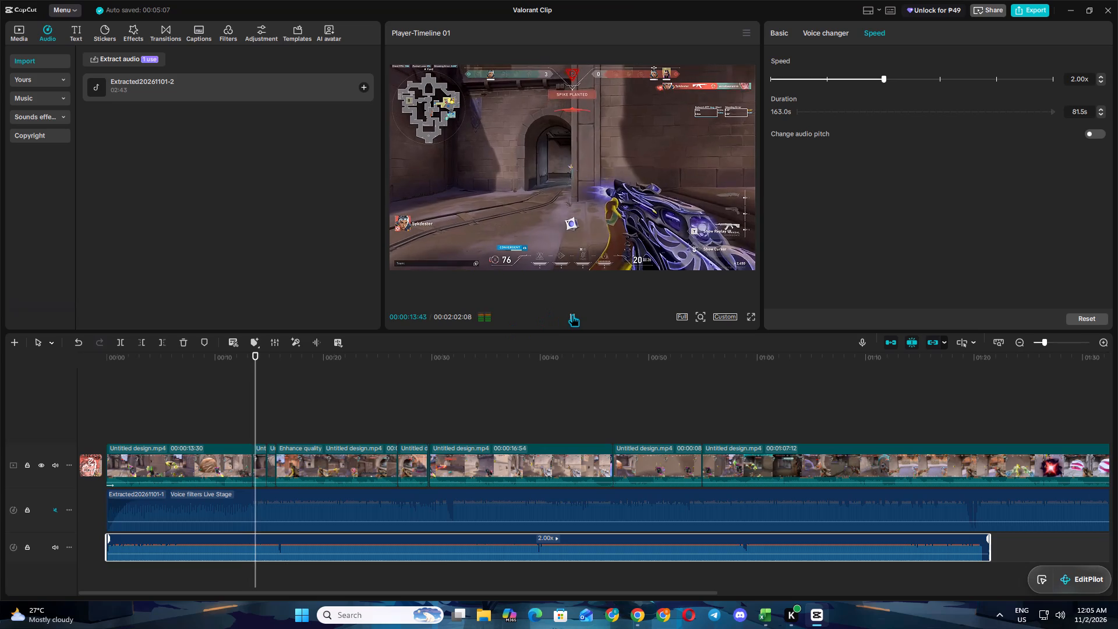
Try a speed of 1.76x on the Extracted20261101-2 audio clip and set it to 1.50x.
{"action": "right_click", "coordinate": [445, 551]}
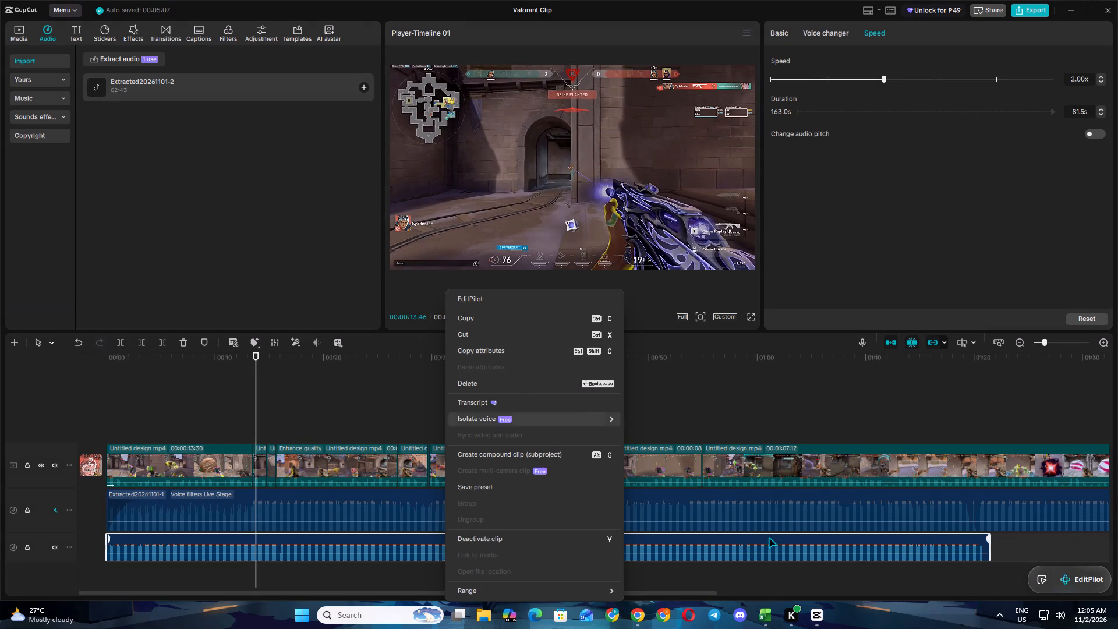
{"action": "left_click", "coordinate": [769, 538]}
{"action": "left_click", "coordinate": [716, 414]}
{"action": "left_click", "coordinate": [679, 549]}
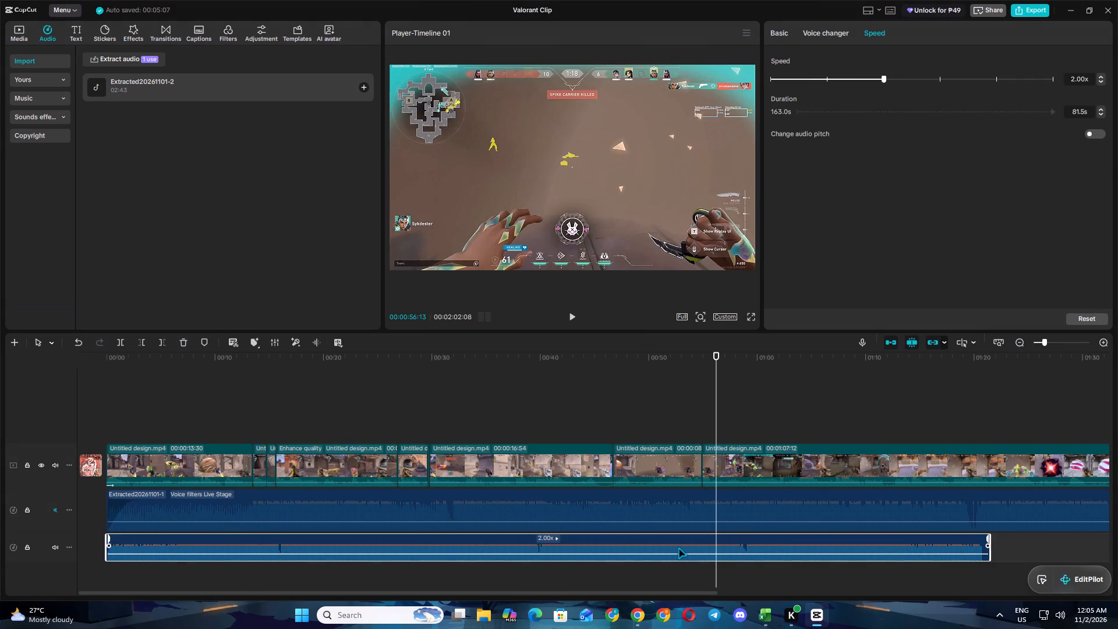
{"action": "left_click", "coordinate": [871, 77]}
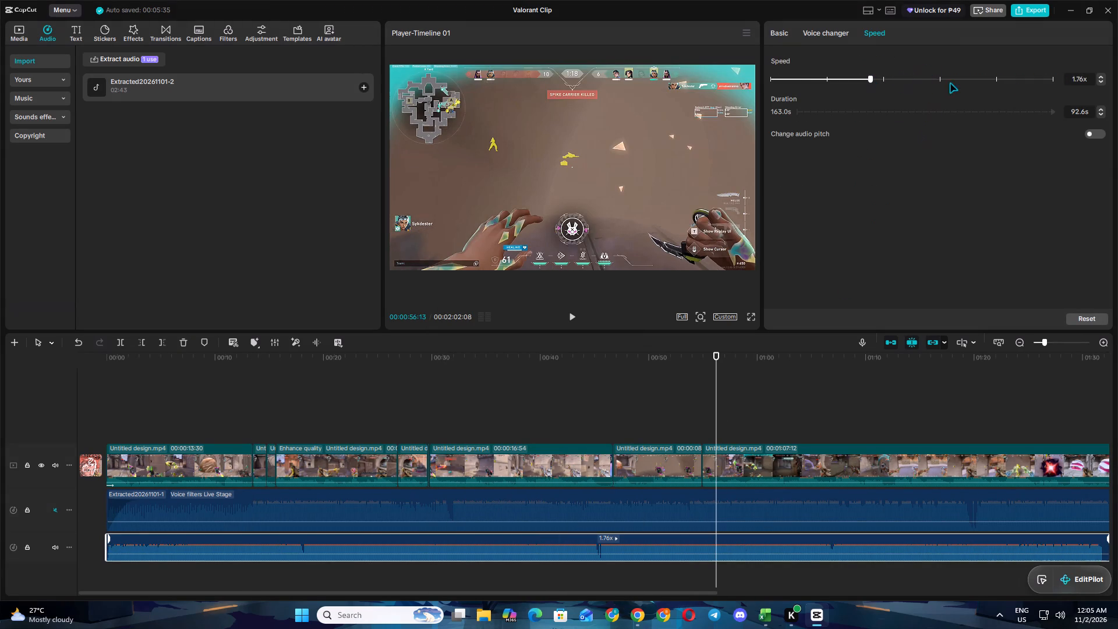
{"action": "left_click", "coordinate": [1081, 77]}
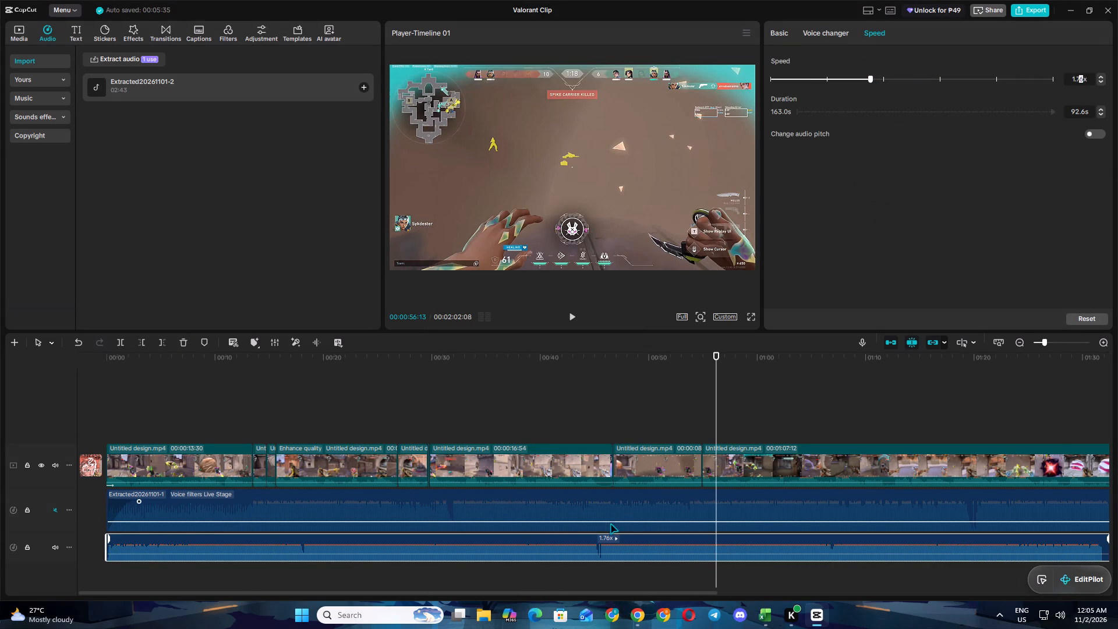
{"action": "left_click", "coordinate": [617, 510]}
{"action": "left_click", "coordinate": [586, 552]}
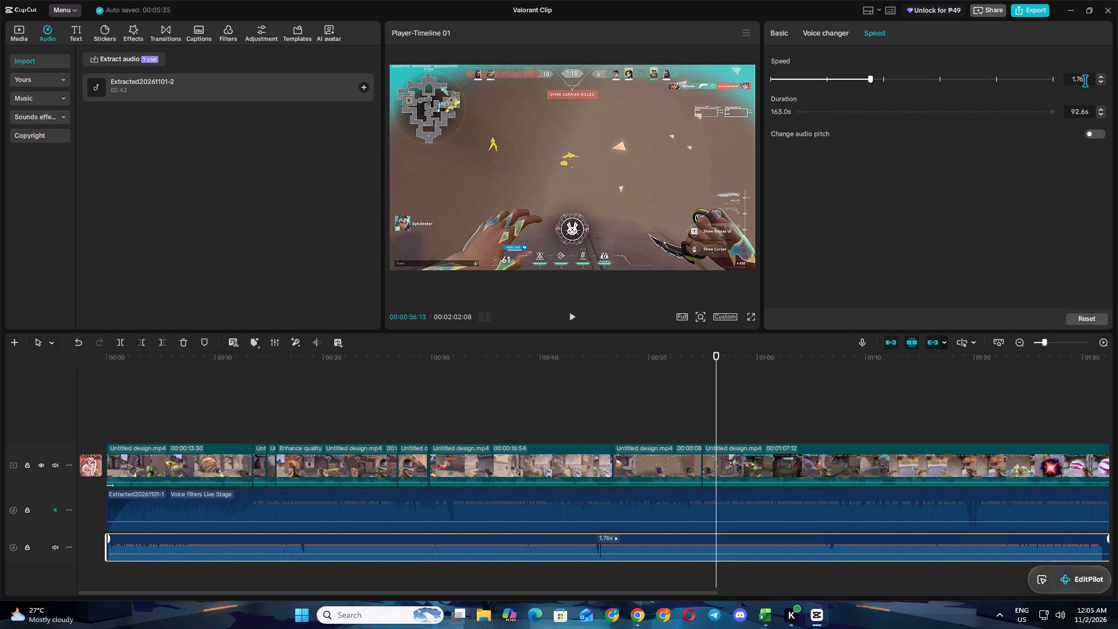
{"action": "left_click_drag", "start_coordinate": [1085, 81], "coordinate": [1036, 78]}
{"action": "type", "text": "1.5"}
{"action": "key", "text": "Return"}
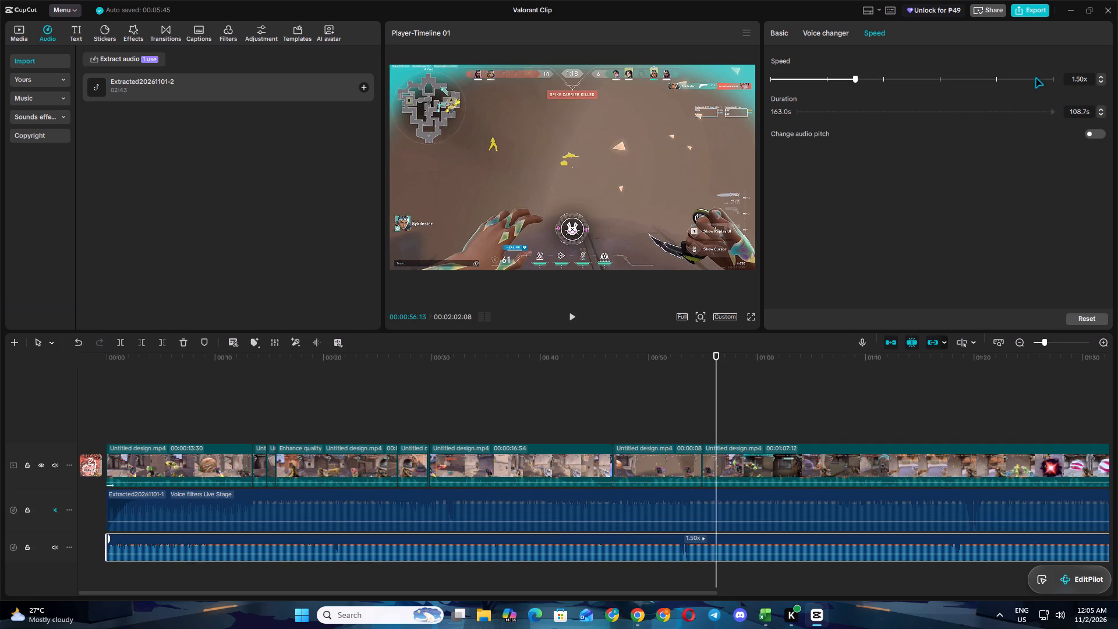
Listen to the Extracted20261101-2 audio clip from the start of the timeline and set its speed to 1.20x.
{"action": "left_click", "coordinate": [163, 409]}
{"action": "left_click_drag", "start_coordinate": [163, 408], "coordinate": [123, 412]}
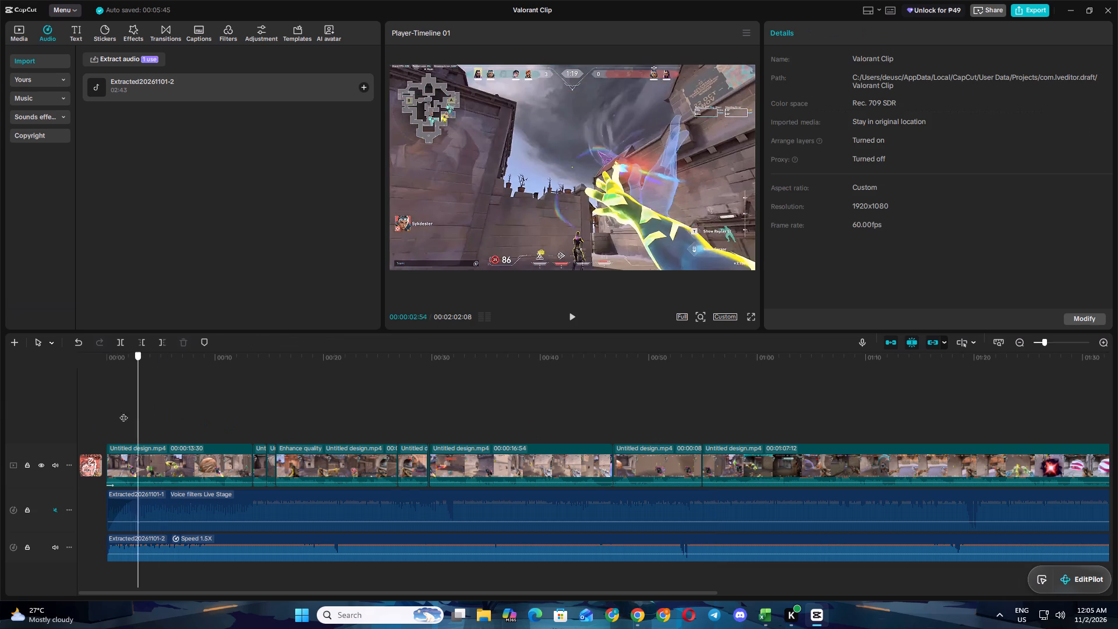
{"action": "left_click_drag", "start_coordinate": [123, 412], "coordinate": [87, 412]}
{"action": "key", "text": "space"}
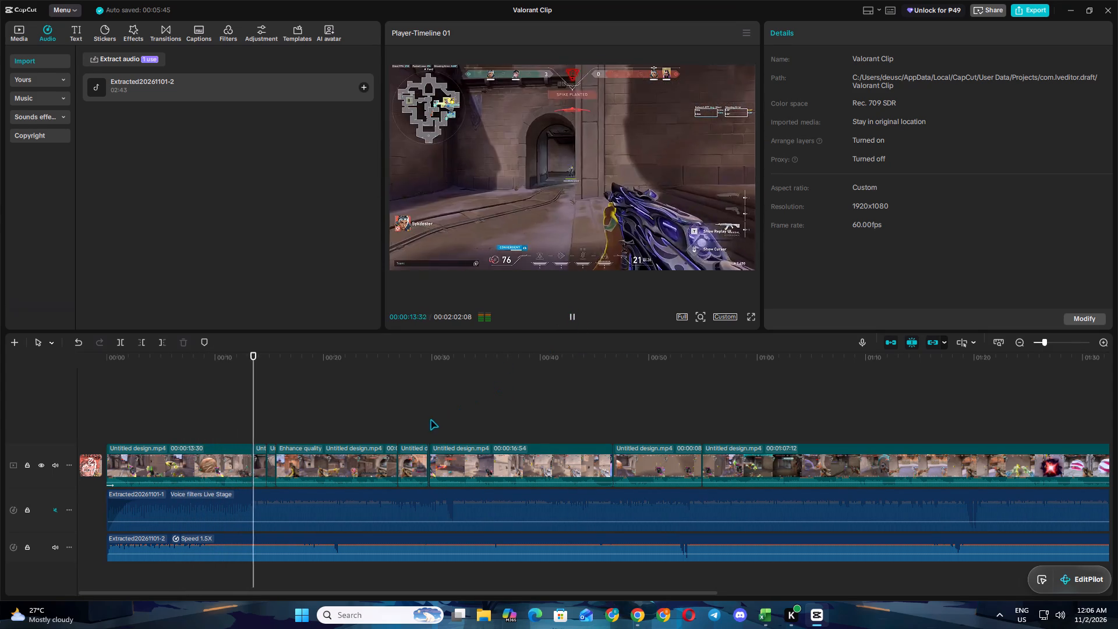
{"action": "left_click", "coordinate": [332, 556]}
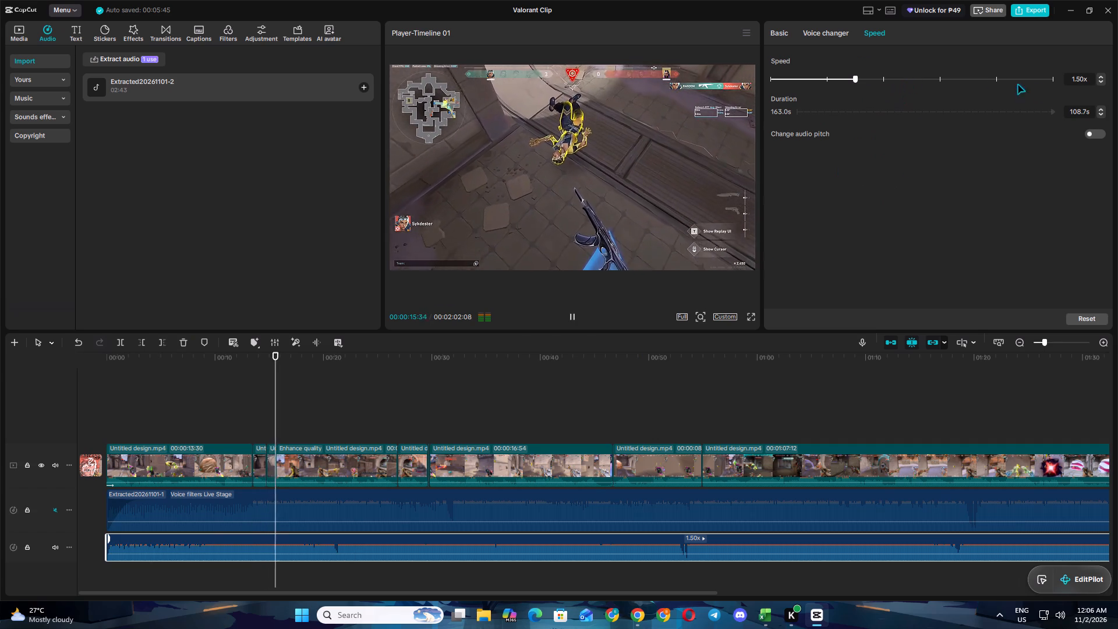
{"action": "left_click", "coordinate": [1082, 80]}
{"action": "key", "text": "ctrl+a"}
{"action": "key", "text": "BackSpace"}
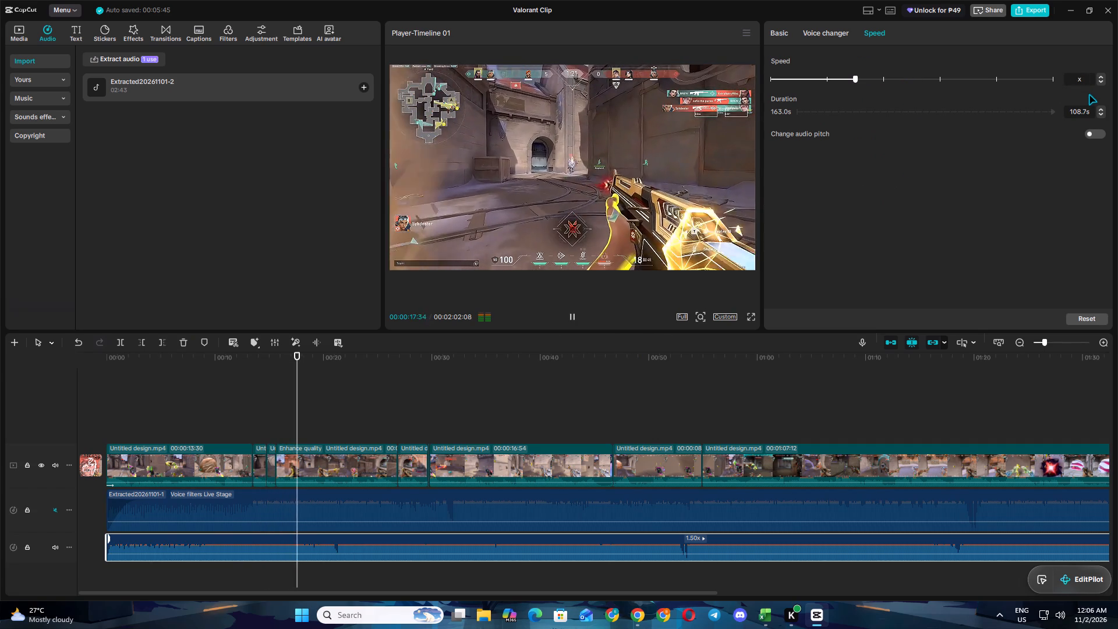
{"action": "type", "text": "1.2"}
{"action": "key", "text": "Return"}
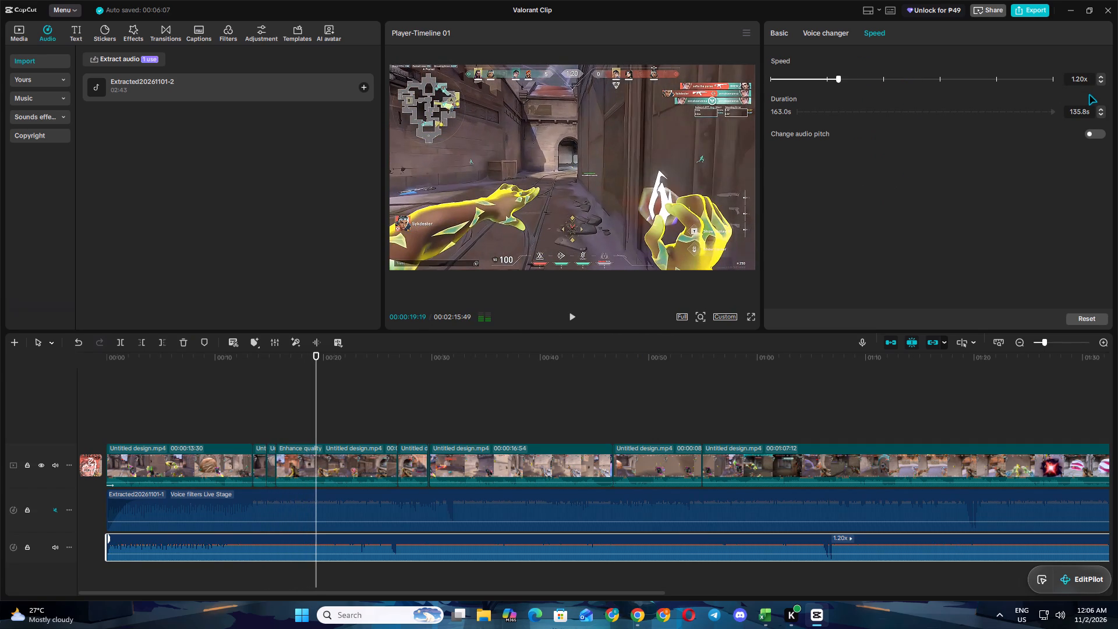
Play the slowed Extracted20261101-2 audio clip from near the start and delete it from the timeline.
{"action": "left_click", "coordinate": [116, 407]}
{"action": "key", "text": "space"}
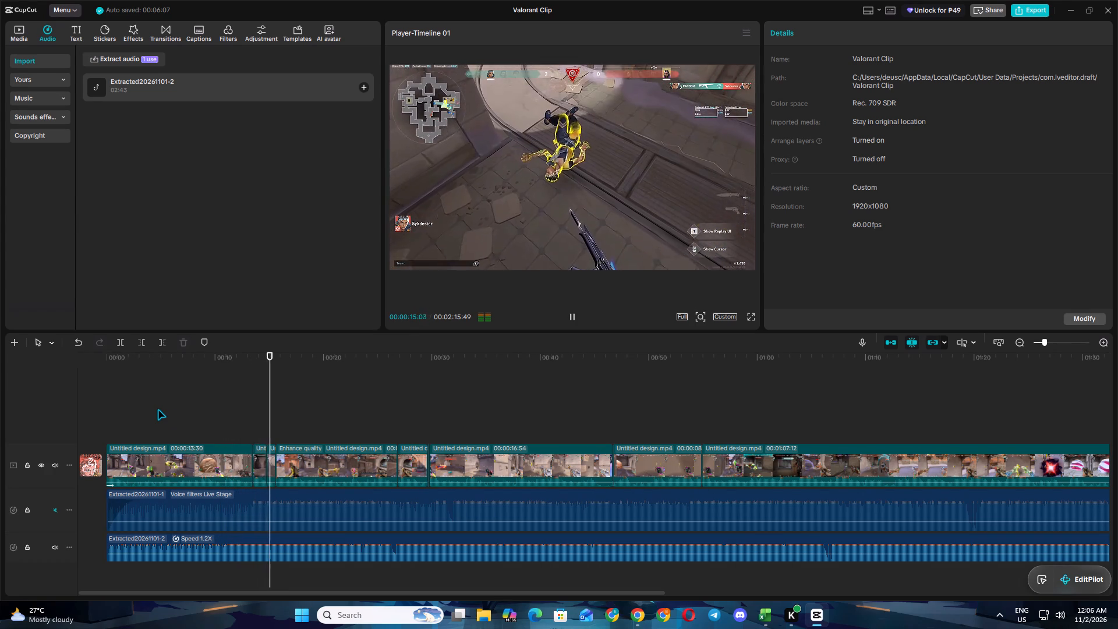
{"action": "left_click", "coordinate": [455, 542]}
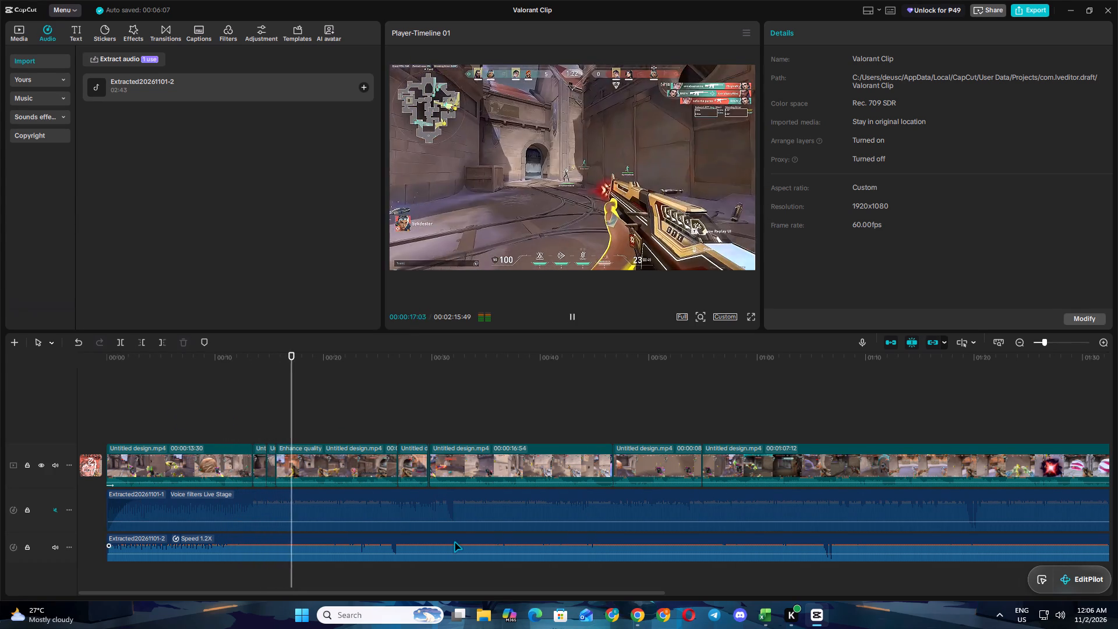
{"action": "key", "text": "BackSpace"}
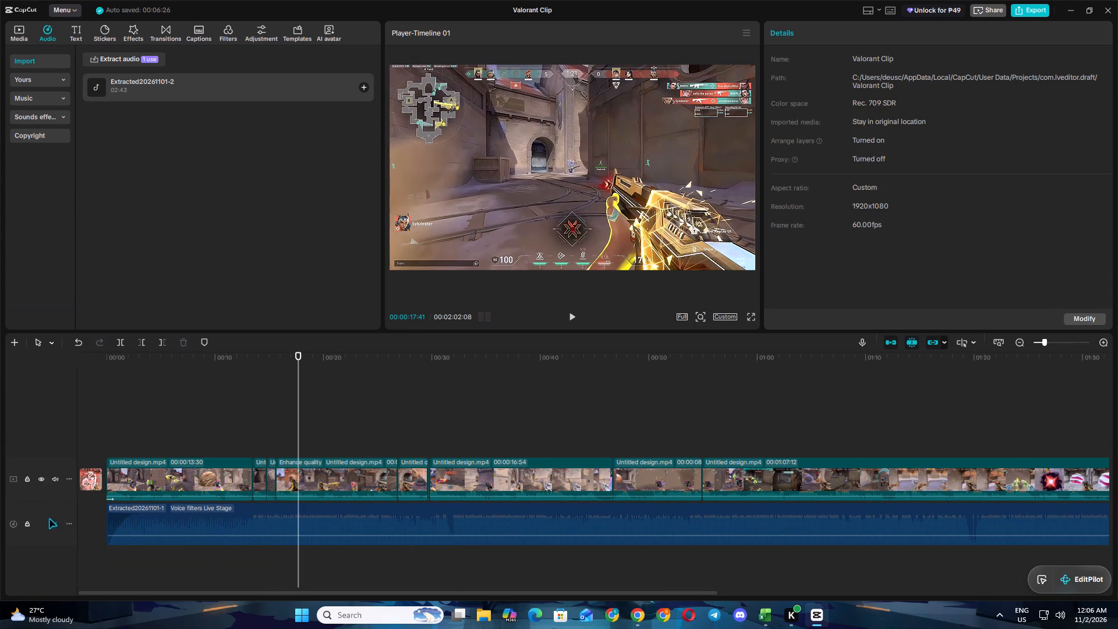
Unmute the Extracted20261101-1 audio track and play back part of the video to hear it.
{"action": "left_click", "coordinate": [56, 525]}
{"action": "left_click", "coordinate": [150, 411]}
{"action": "left_click_drag", "start_coordinate": [150, 411], "coordinate": [91, 414]}
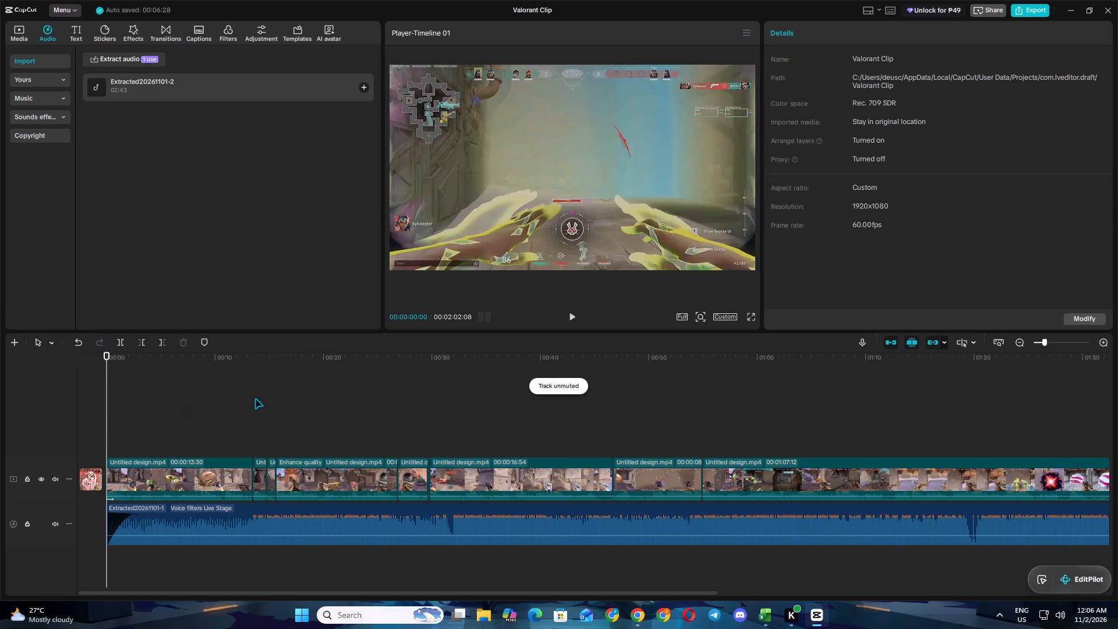
{"action": "left_click", "coordinate": [218, 429]}
{"action": "left_click", "coordinate": [233, 431]}
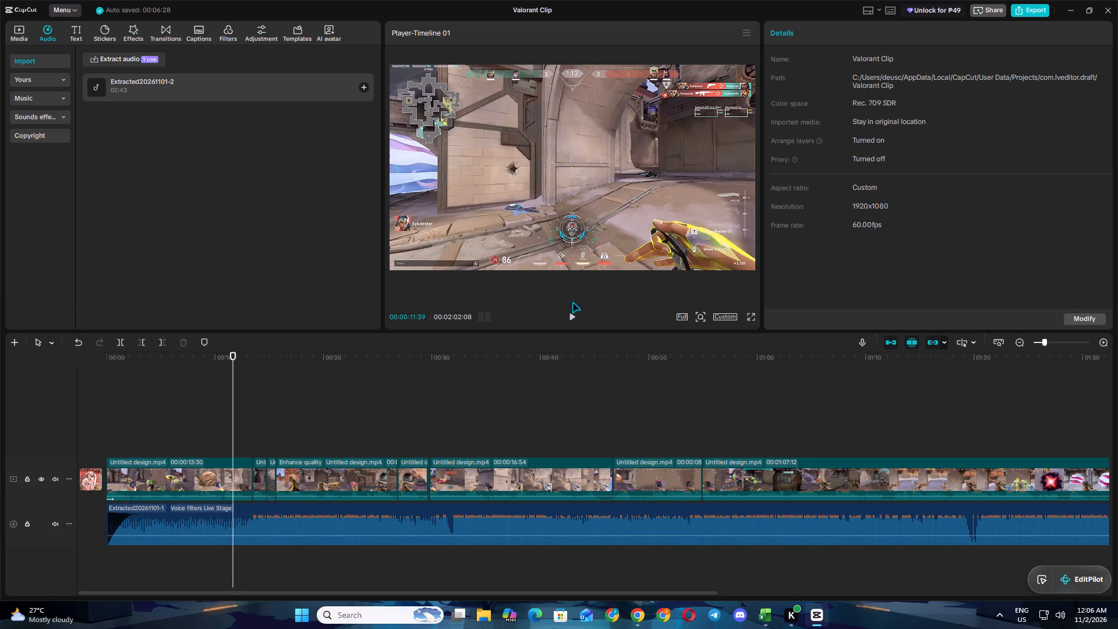
{"action": "left_click", "coordinate": [571, 311]}
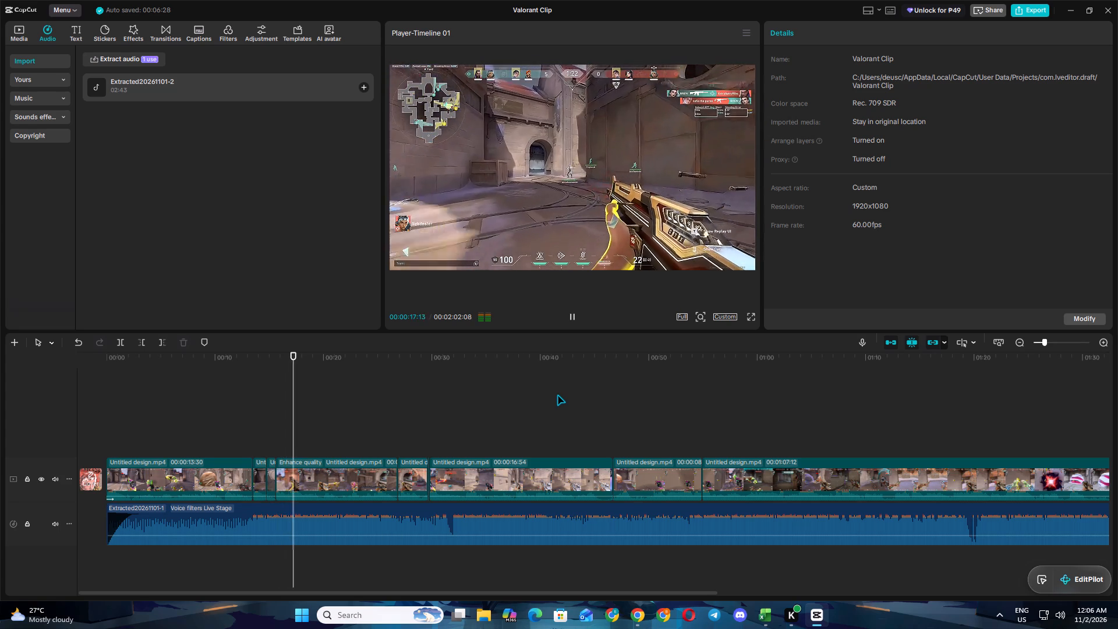
{"action": "left_click", "coordinate": [284, 414]}
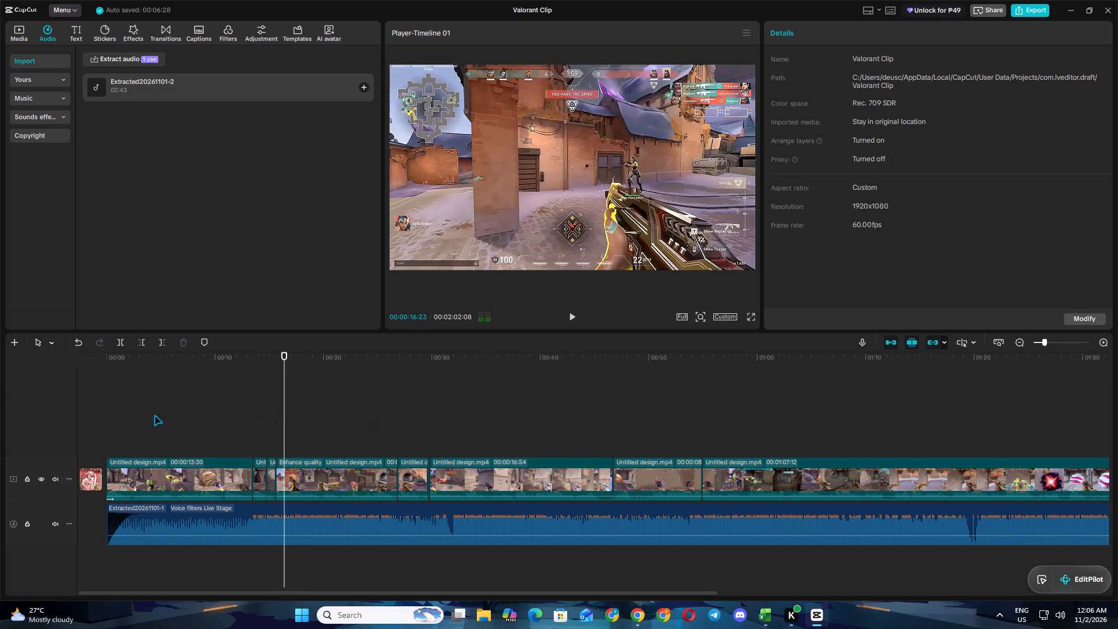
{"action": "left_click", "coordinate": [155, 416]}
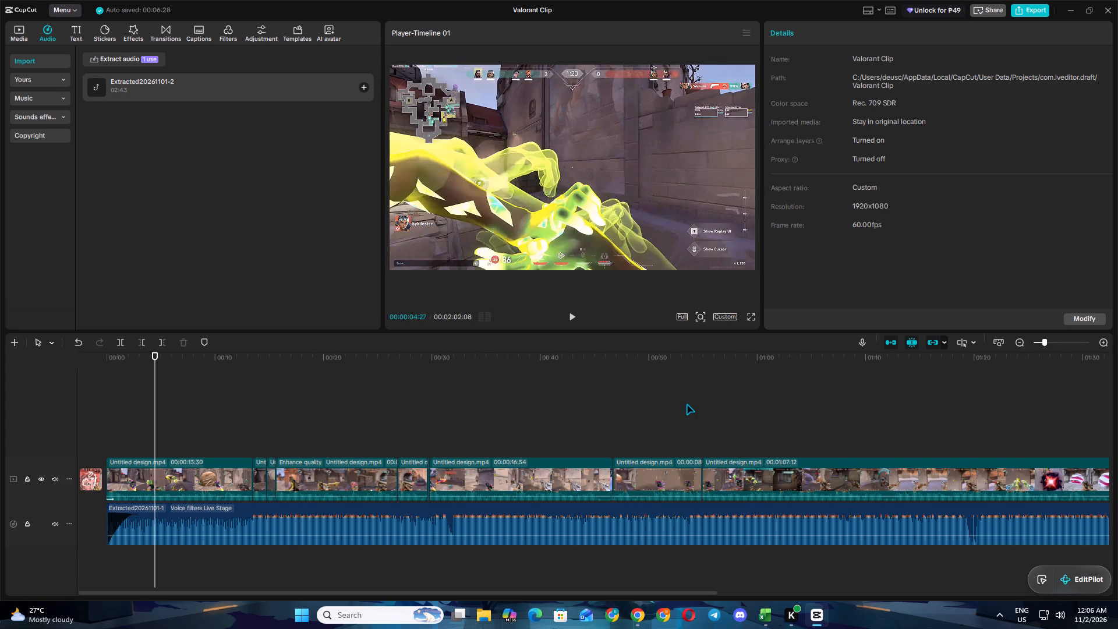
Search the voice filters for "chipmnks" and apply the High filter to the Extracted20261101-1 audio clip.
{"action": "left_click", "coordinate": [534, 531]}
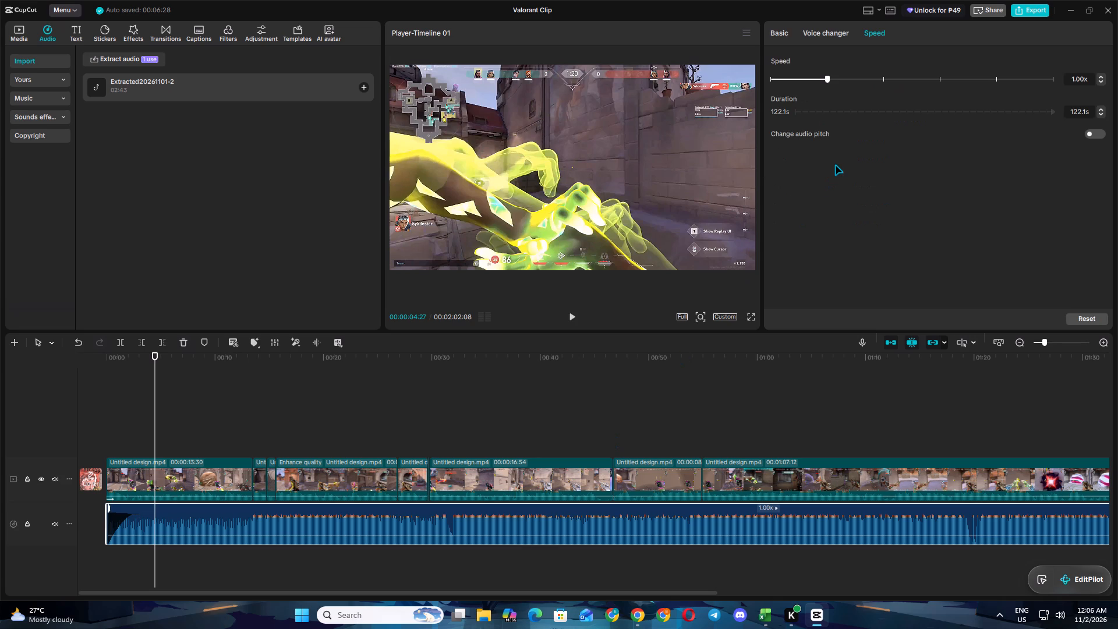
{"action": "left_click", "coordinate": [840, 34]}
{"action": "scroll", "coordinate": [859, 180], "scroll_direction": "up", "scroll_amount": 4}
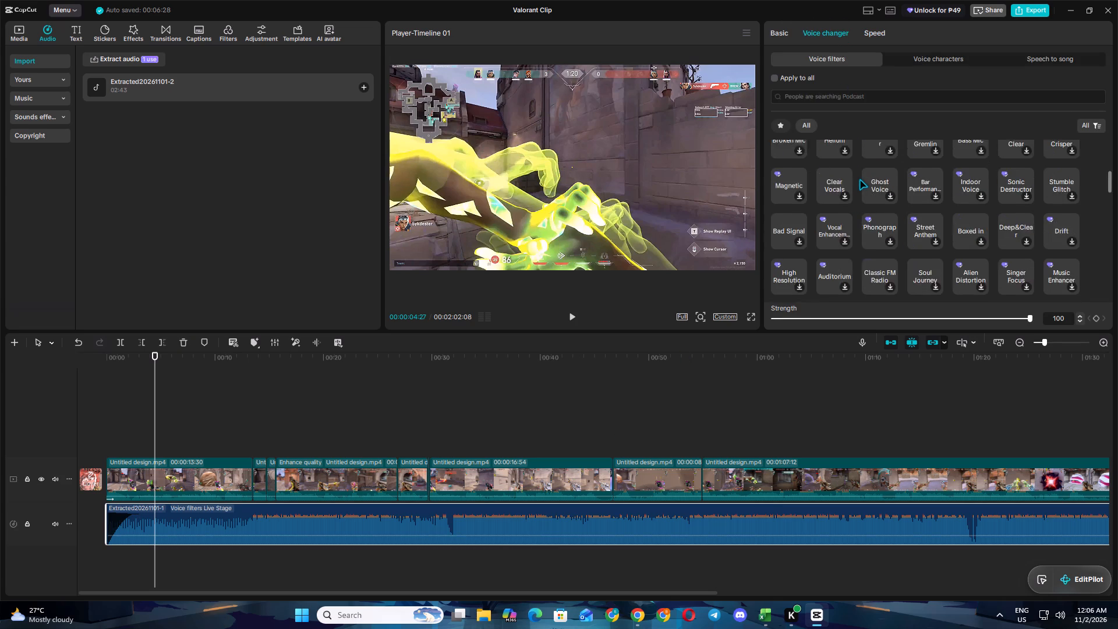
{"action": "scroll", "coordinate": [860, 180], "scroll_direction": "up", "scroll_amount": 10}
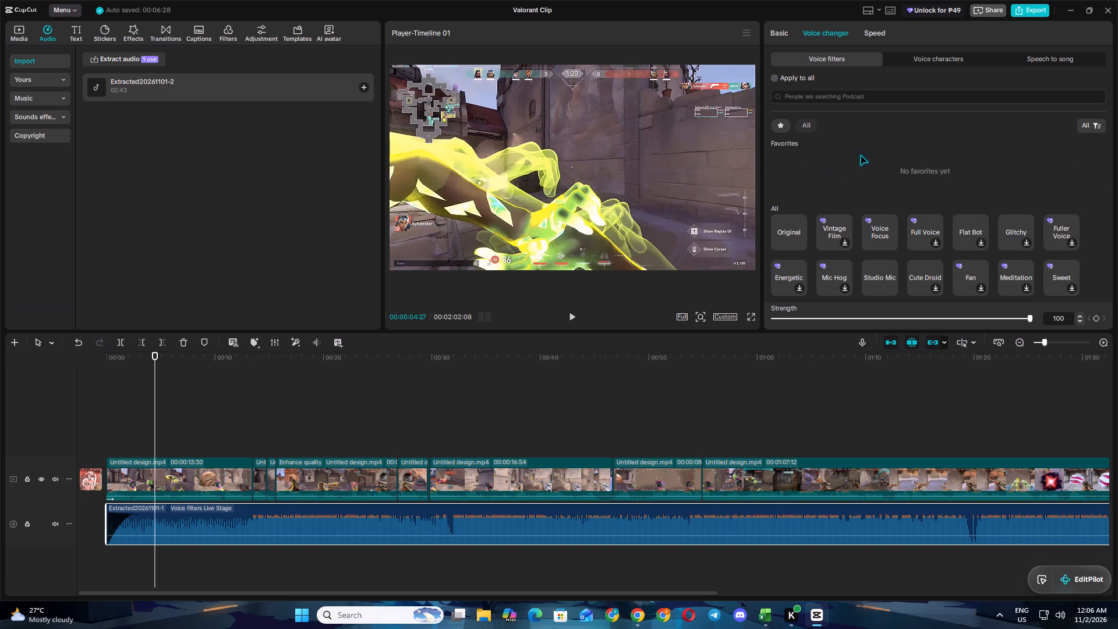
{"action": "left_click", "coordinate": [896, 97]}
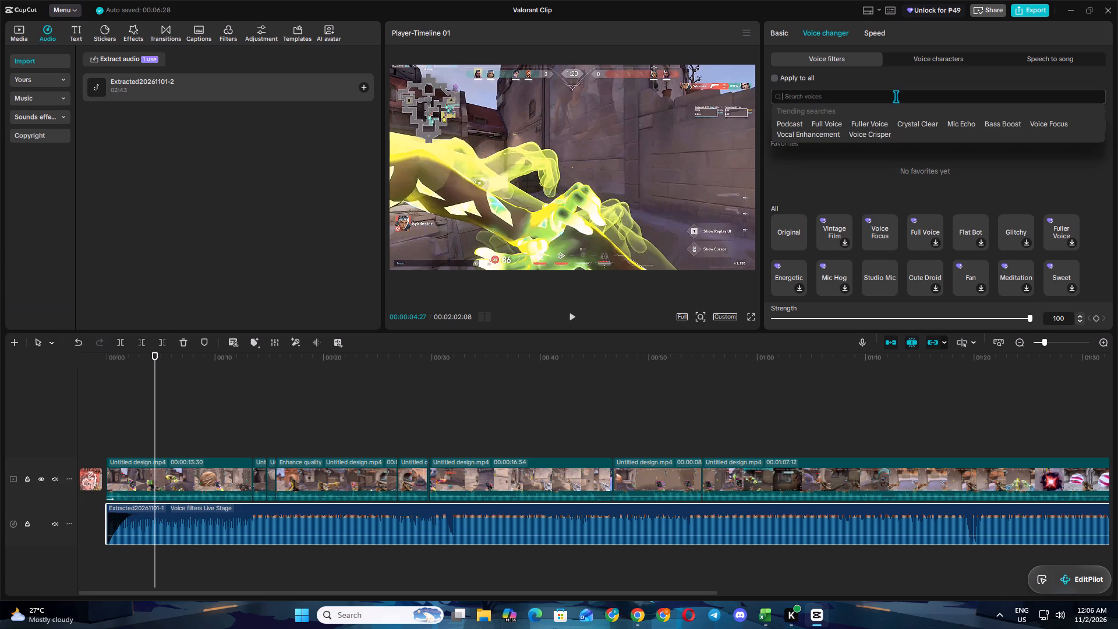
{"action": "type", "text": "pit"}
{"action": "key", "text": "BackSpace"}
{"action": "key", "text": "BackSpace"}
{"action": "key", "text": "BackSpace"}
{"action": "key", "text": "BackSpace"}
{"action": "type", "text": "chip"}
{"action": "type", "text": "mnks"}
{"action": "key", "text": "Return"}
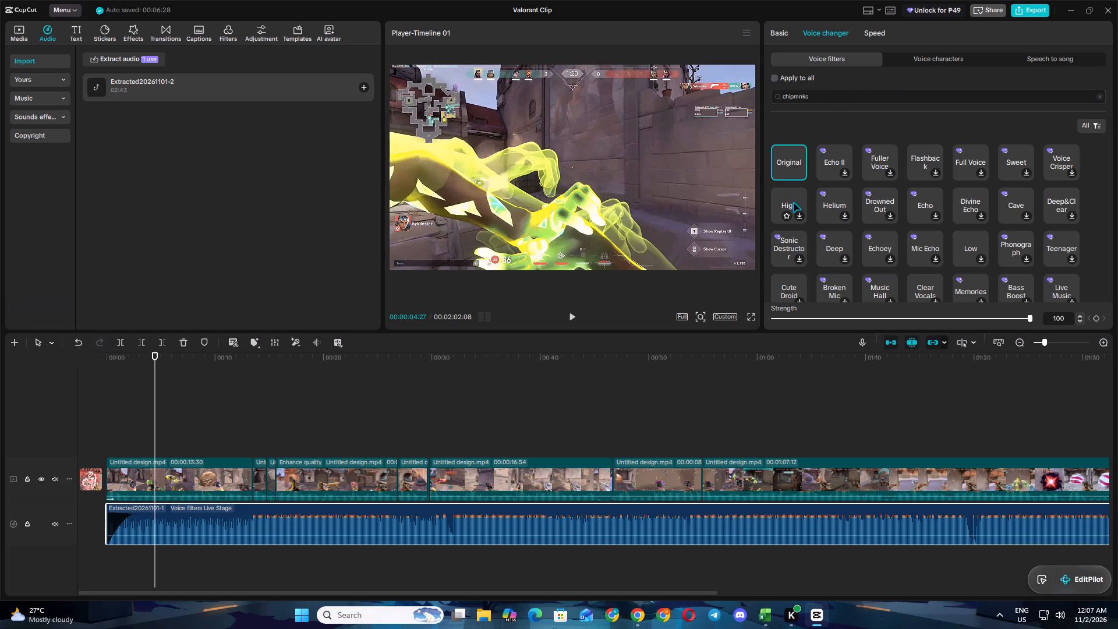
{"action": "left_click", "coordinate": [799, 218]}
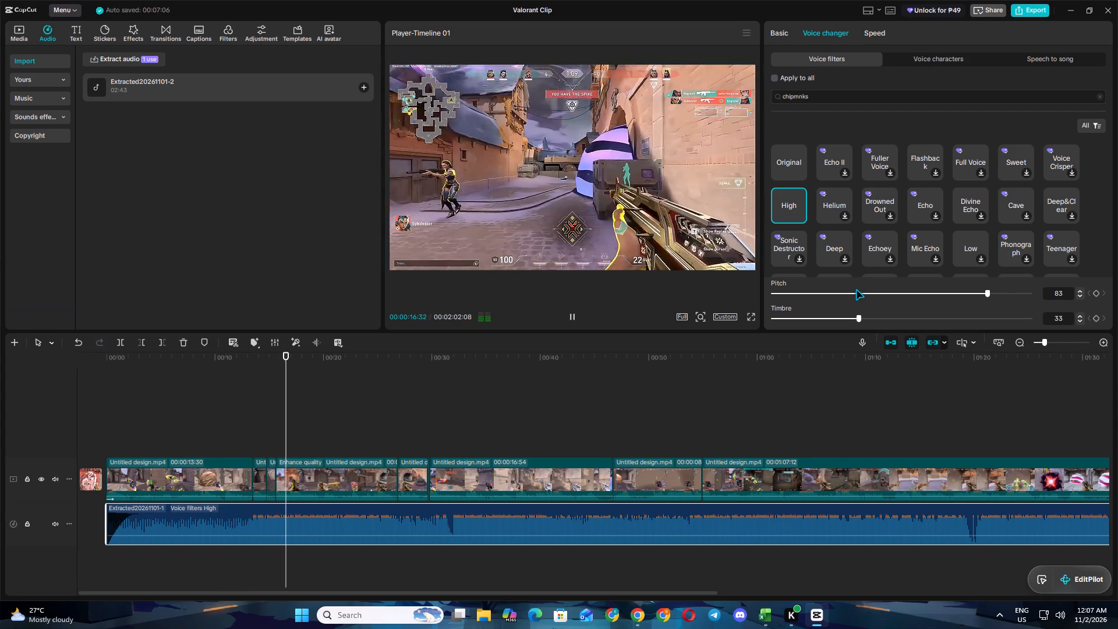
Set both the Pitch and the Timbre of the High voice filter to 100.
{"action": "left_click_drag", "start_coordinate": [986, 295], "coordinate": [1050, 295]}
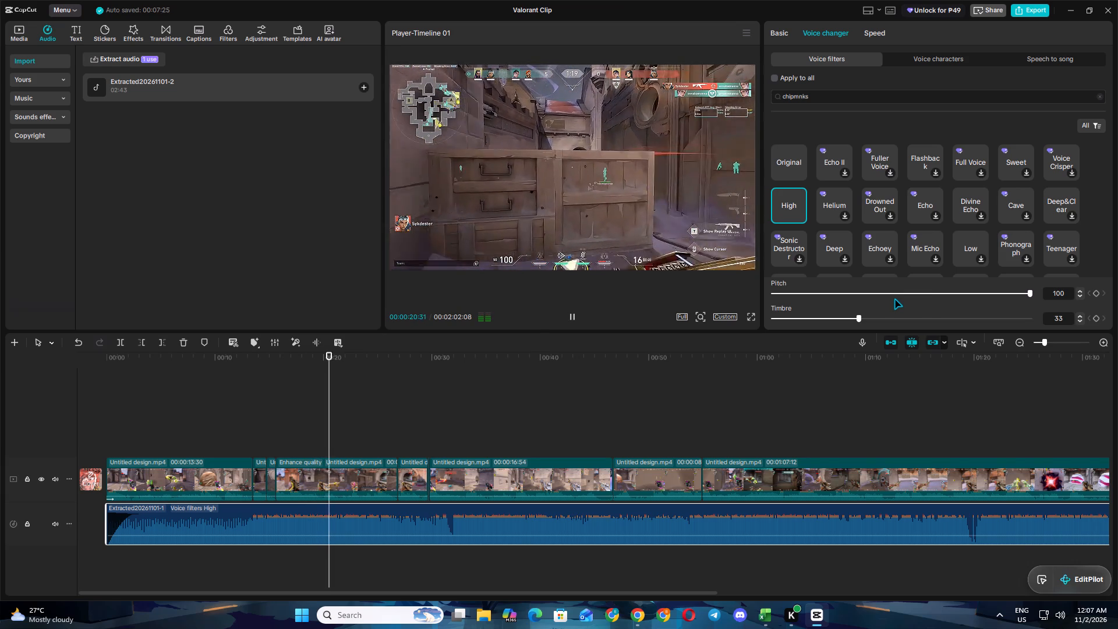
{"action": "left_click_drag", "start_coordinate": [854, 319], "coordinate": [1045, 317]}
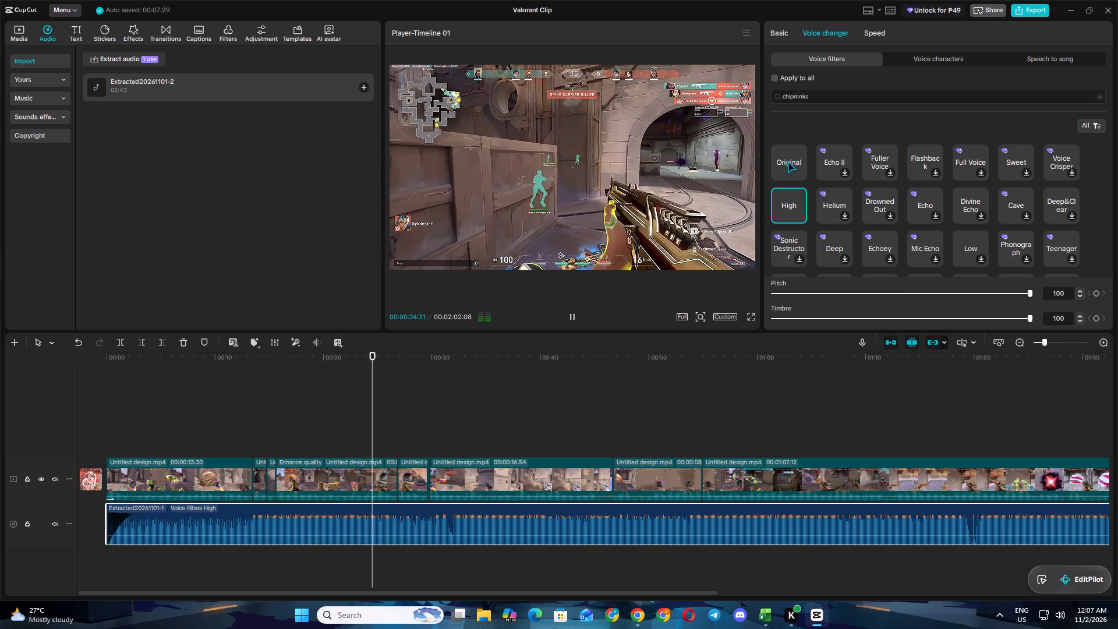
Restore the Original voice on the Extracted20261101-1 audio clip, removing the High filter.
{"action": "left_click", "coordinate": [788, 162]}
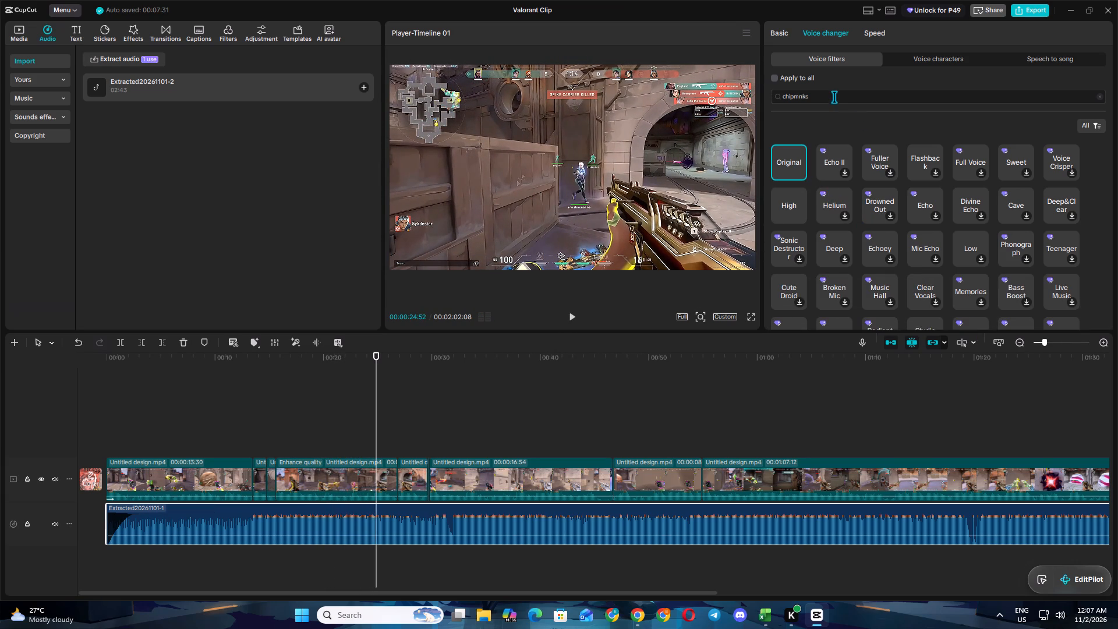
Correct the voice filter search text to "chipmunks" and run the search.
{"action": "left_click", "coordinate": [834, 97]}
{"action": "left_click", "coordinate": [798, 100]}
{"action": "key", "text": "u"}
{"action": "key", "text": "Return"}
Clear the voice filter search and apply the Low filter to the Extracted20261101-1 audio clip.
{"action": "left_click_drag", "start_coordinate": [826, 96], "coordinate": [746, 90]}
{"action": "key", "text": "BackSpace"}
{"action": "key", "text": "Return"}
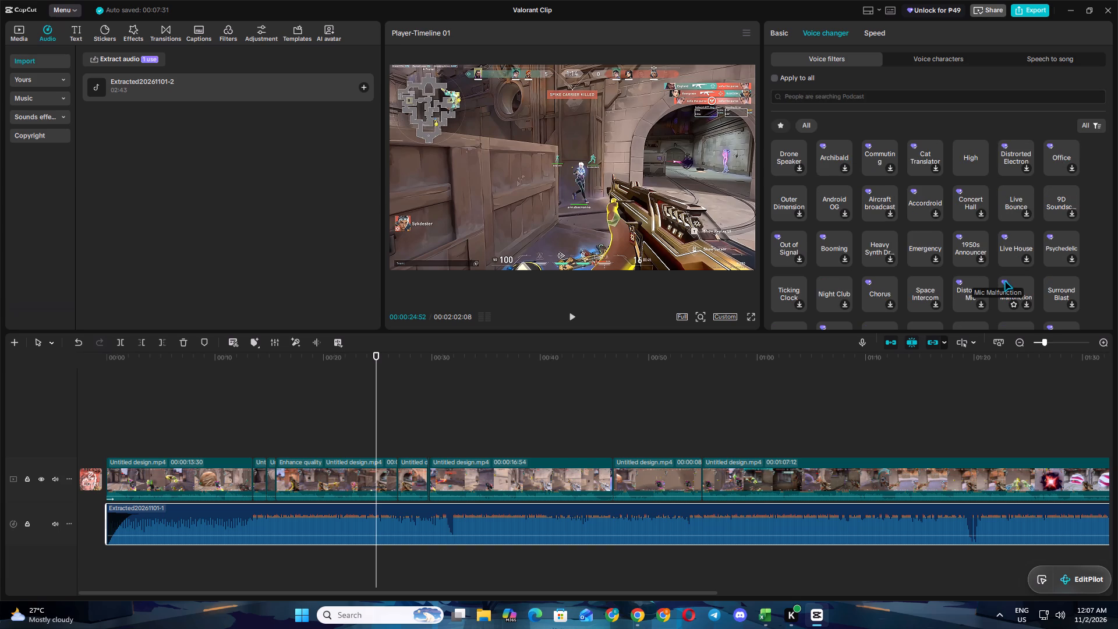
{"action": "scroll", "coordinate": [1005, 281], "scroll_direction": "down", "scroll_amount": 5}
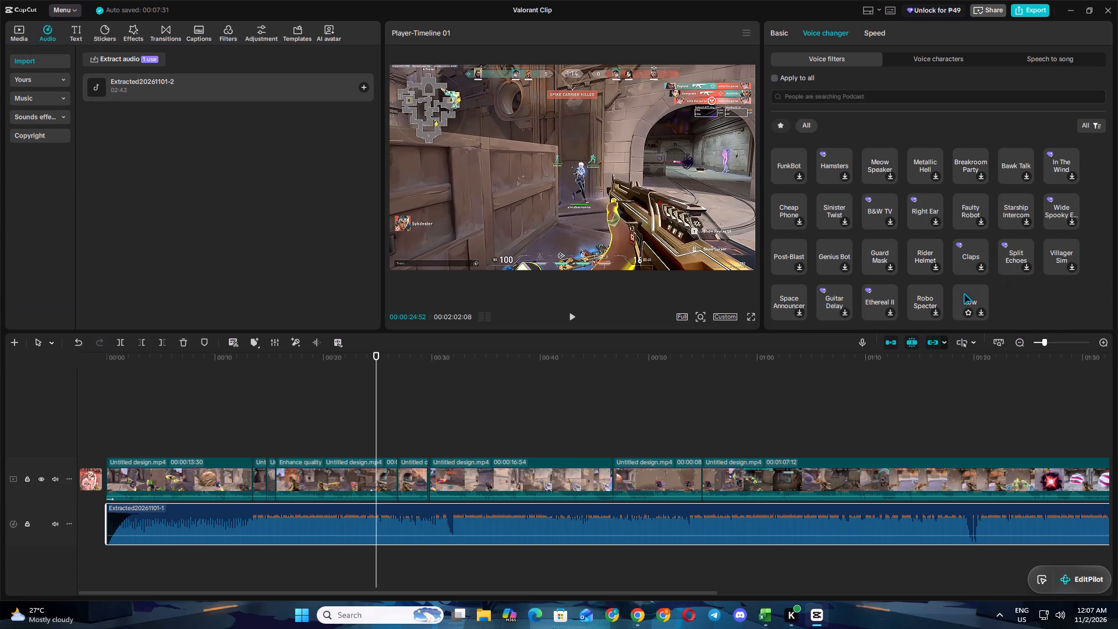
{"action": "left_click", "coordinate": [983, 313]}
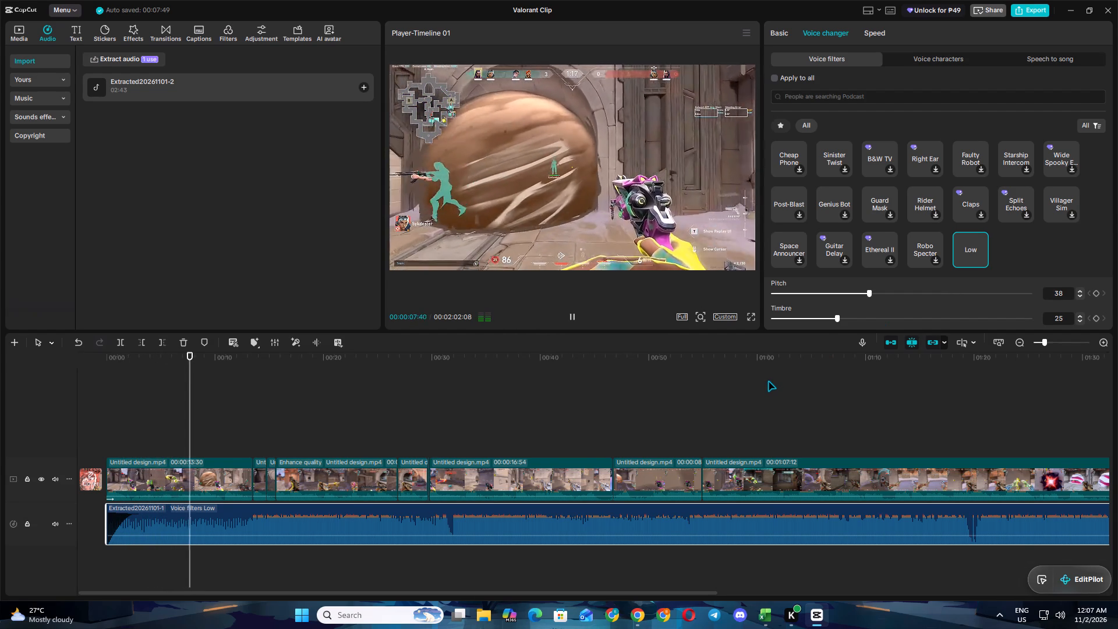
Play back the video from about 12 seconds to hear the Low voice filter.
{"action": "left_click", "coordinate": [753, 426]}
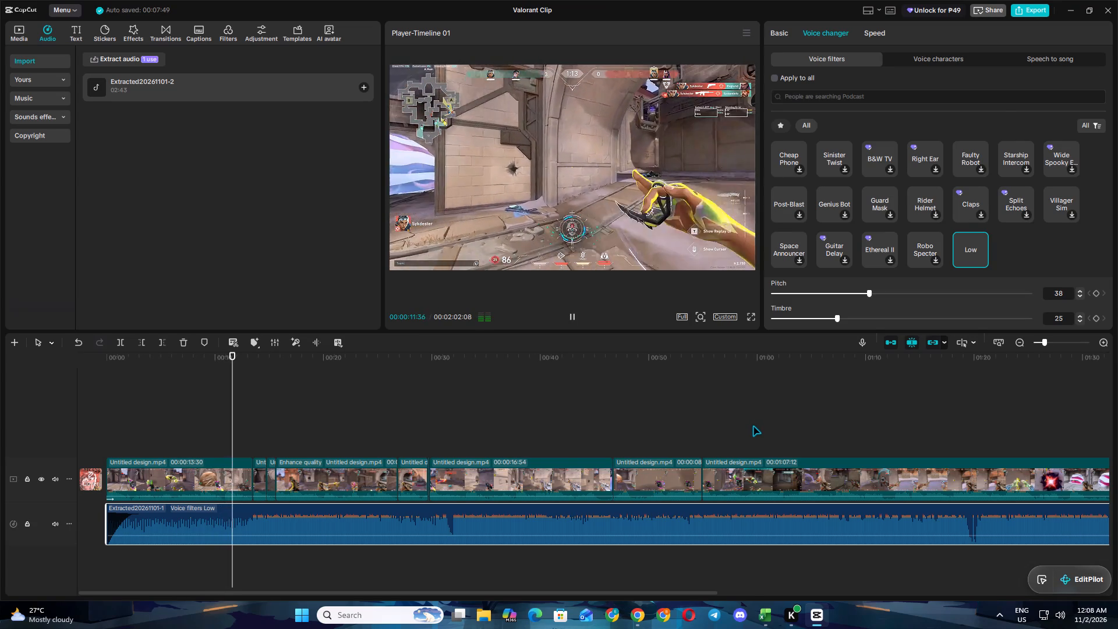
{"action": "left_click", "coordinate": [273, 419]}
{"action": "left_click", "coordinate": [246, 427]}
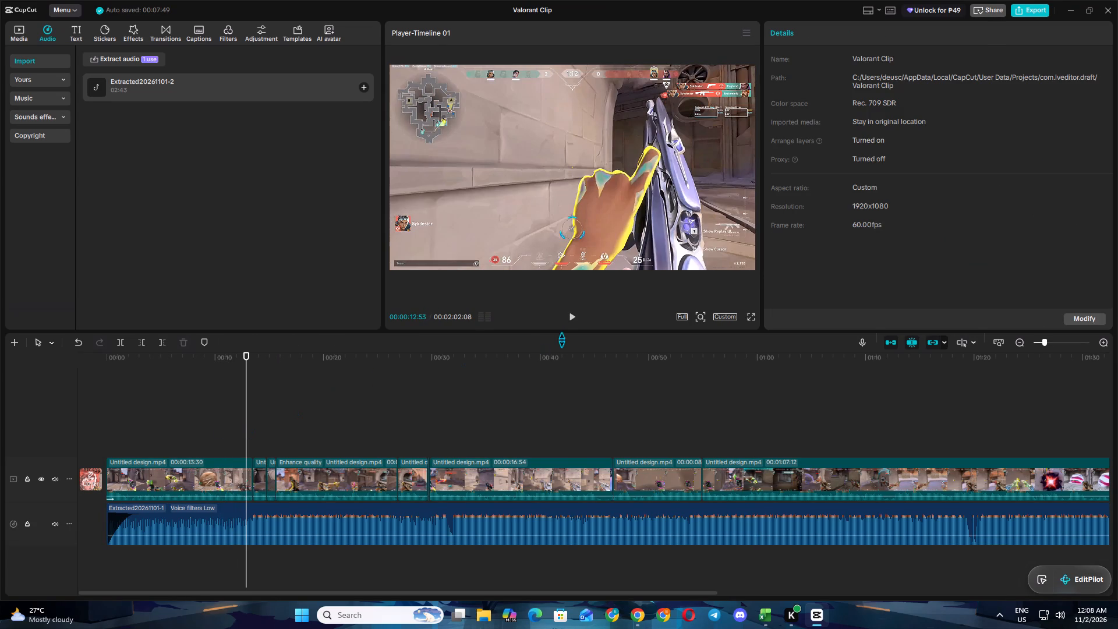
{"action": "left_click", "coordinate": [576, 318]}
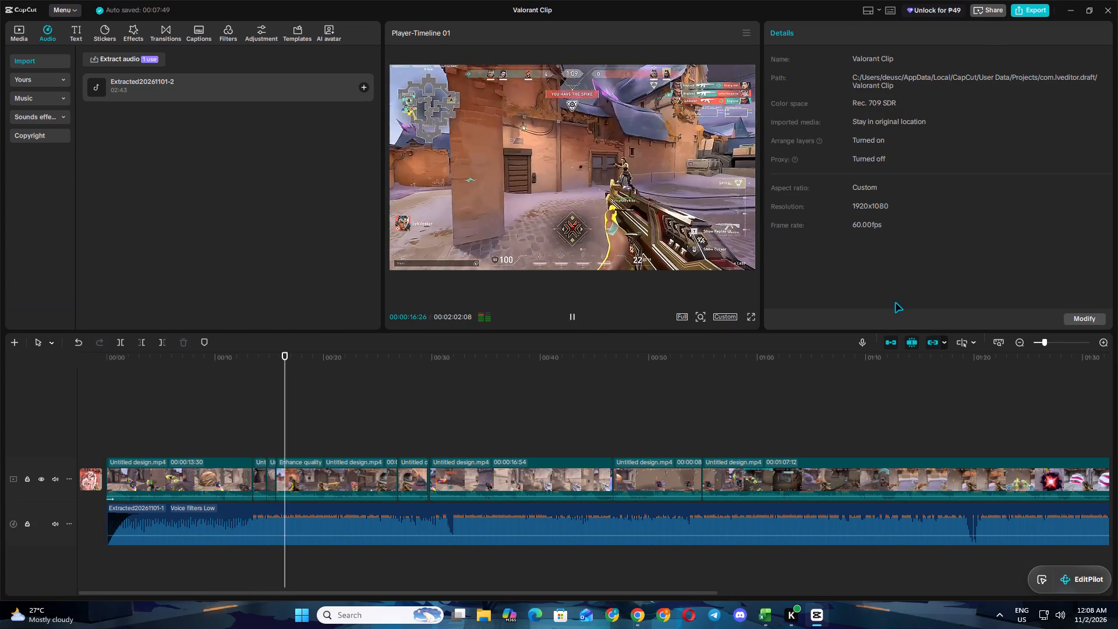
{"action": "left_click", "coordinate": [220, 420]}
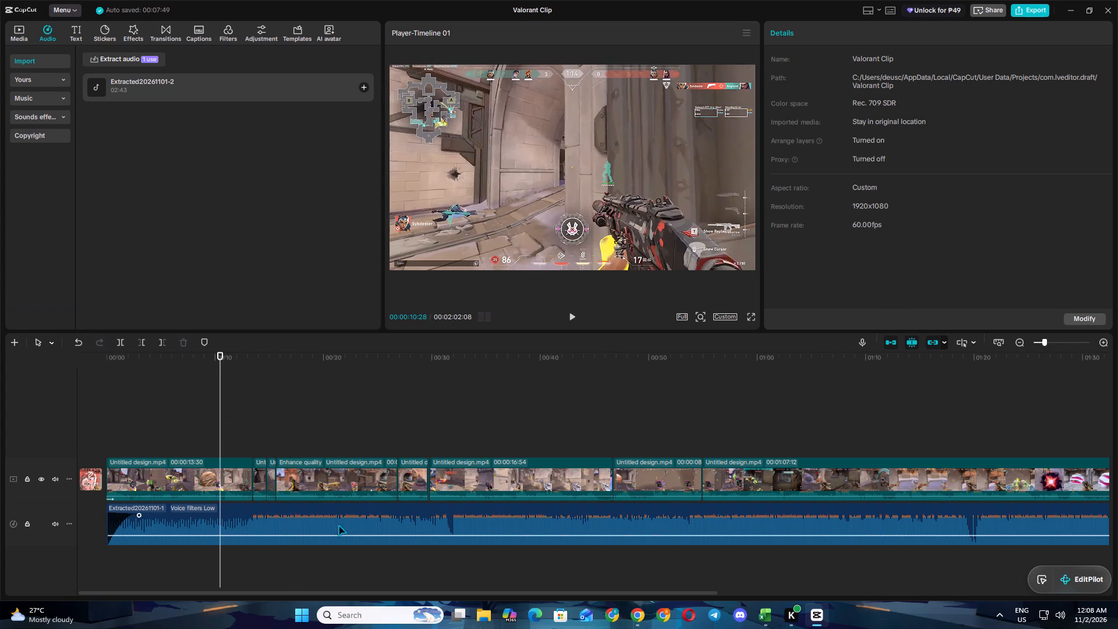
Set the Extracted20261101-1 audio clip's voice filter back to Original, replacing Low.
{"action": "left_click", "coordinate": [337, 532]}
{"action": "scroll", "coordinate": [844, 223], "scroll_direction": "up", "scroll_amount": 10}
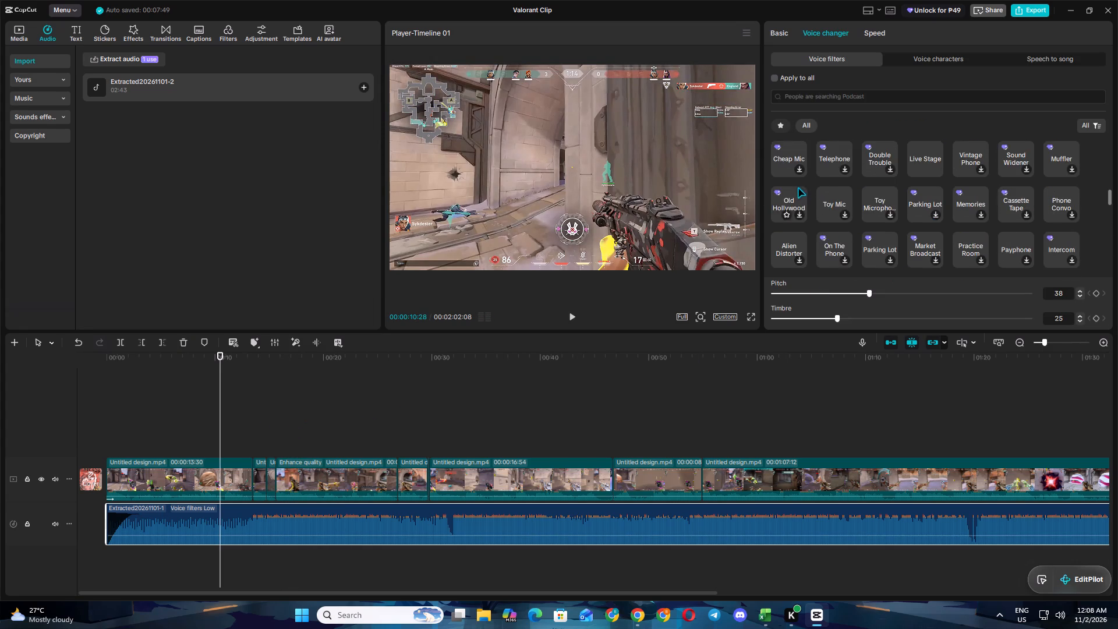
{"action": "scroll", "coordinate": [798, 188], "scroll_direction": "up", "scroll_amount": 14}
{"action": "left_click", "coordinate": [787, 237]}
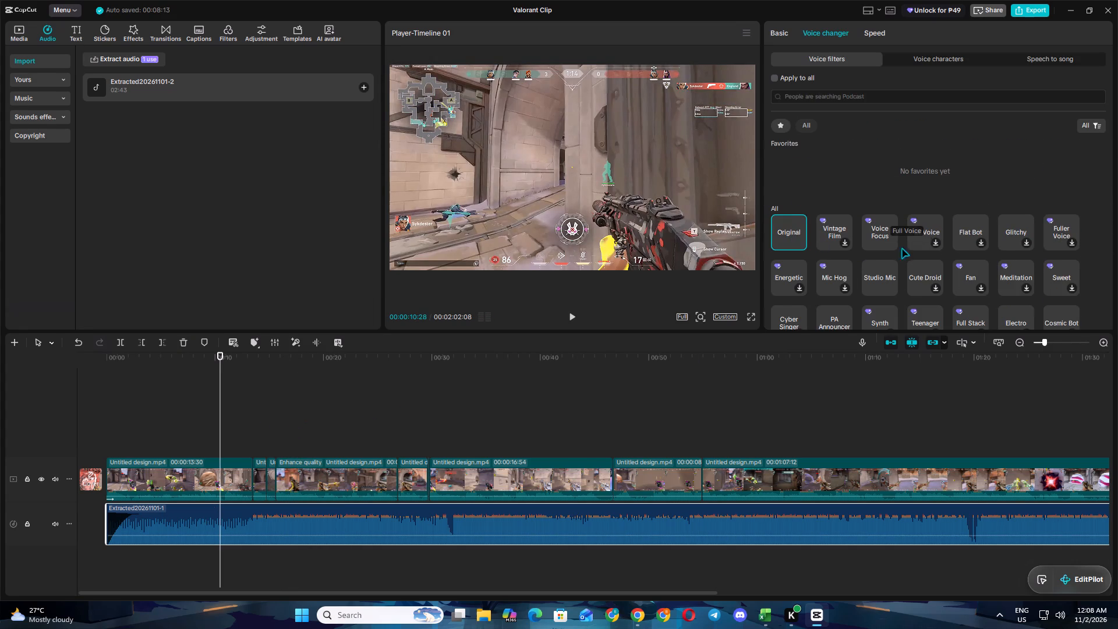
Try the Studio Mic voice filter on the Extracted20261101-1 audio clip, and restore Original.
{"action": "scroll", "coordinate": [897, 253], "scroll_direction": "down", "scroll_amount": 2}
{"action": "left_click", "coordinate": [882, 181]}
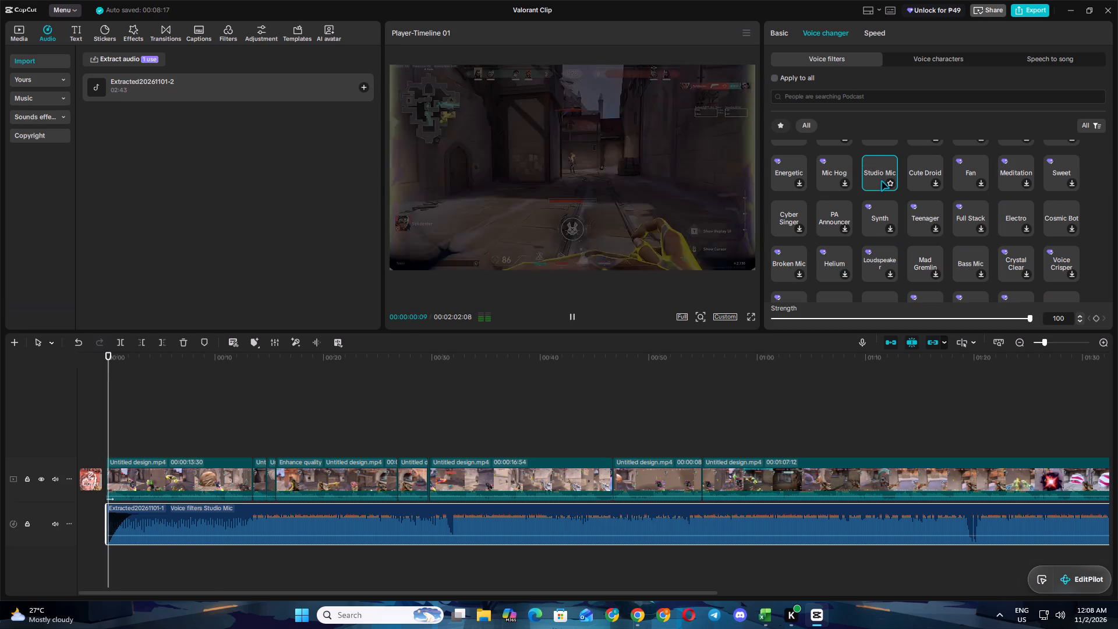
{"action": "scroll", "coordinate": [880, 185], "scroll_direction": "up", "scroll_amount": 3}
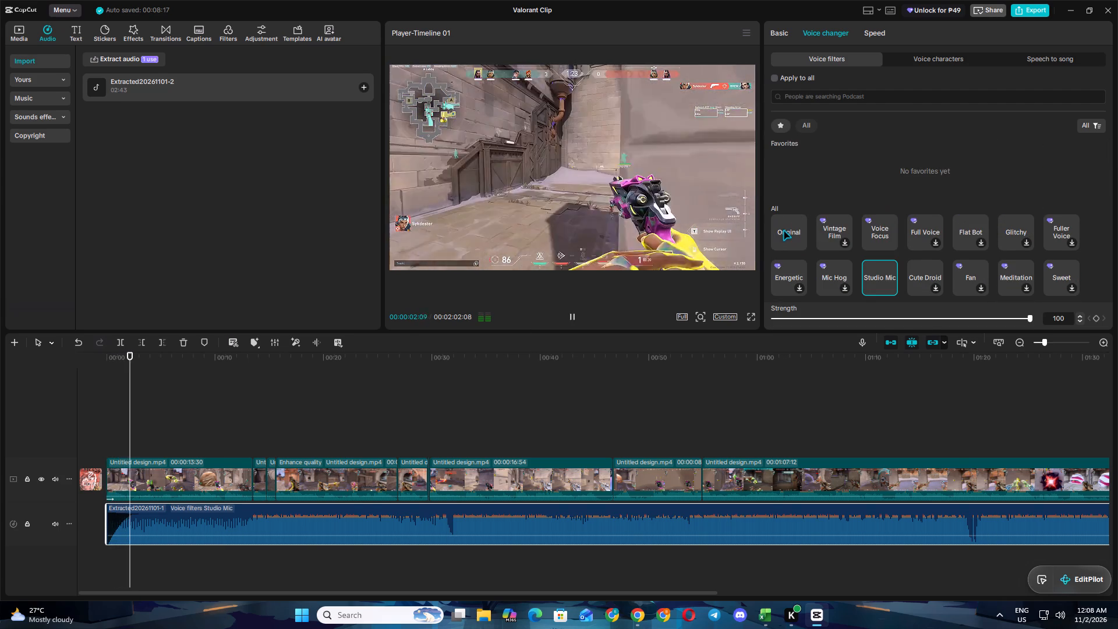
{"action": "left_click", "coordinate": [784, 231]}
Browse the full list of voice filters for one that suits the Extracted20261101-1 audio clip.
{"action": "scroll", "coordinate": [937, 250], "scroll_direction": "down", "scroll_amount": 6}
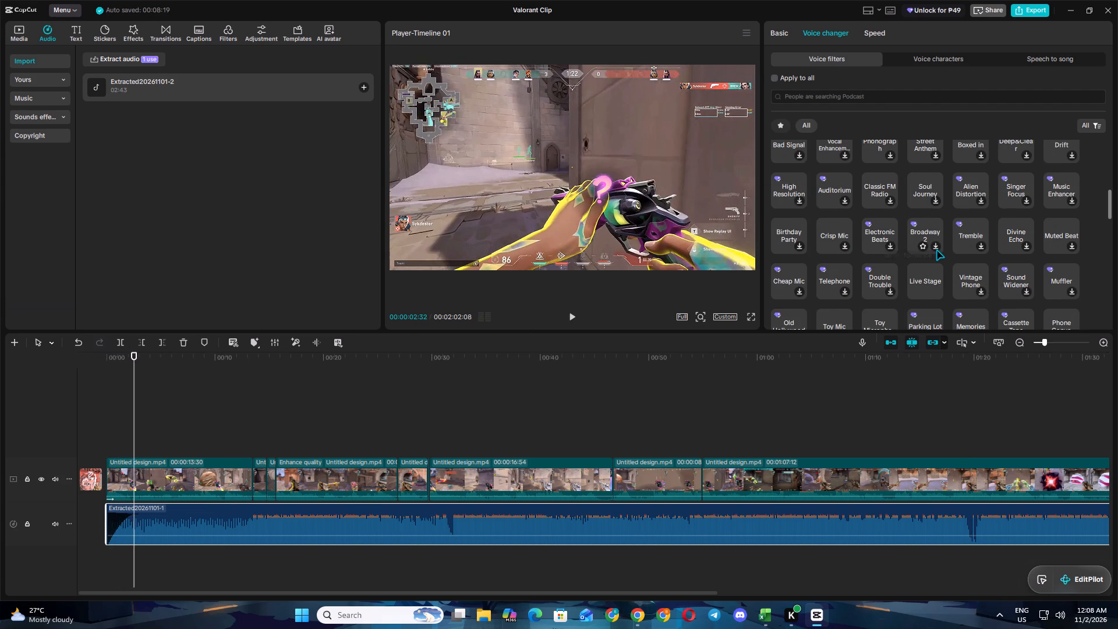
{"action": "scroll", "coordinate": [937, 250], "scroll_direction": "up", "scroll_amount": 1}
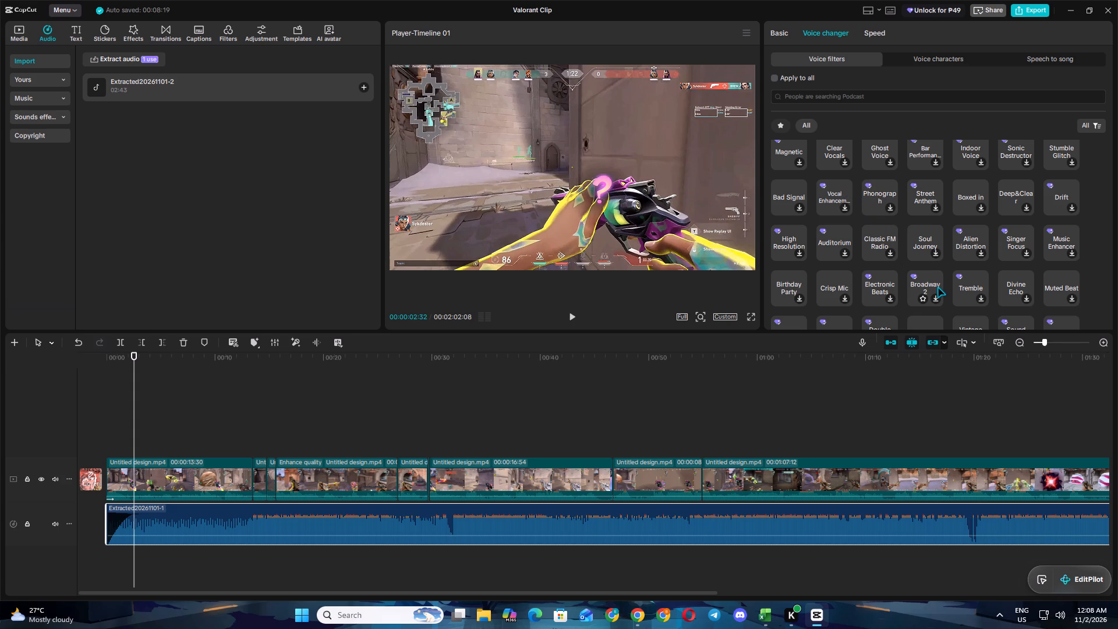
{"action": "scroll", "coordinate": [938, 288], "scroll_direction": "down", "scroll_amount": 14}
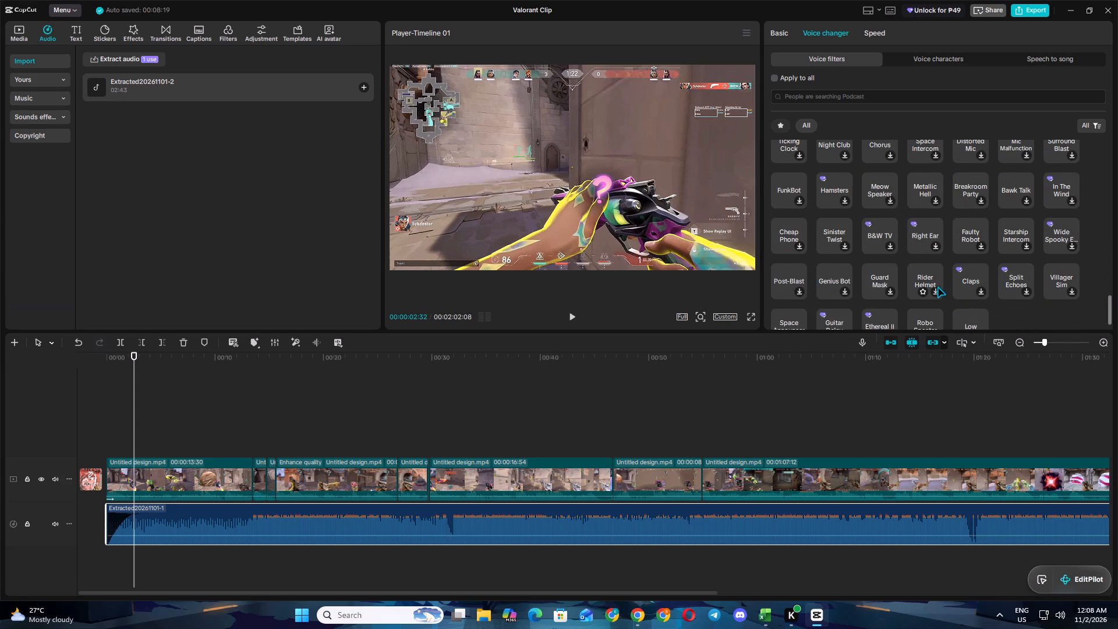
{"action": "scroll", "coordinate": [939, 289], "scroll_direction": "down", "scroll_amount": 1}
{"action": "scroll", "coordinate": [1063, 301], "scroll_direction": "down", "scroll_amount": 2}
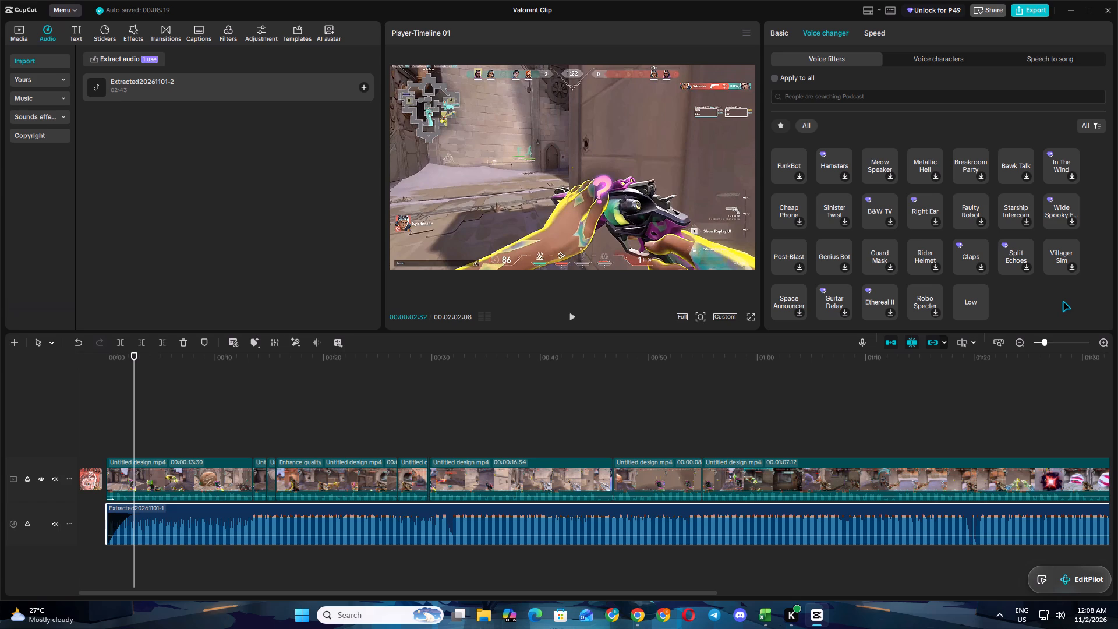
Open the Voiceover recording options and close them without recording.
{"action": "left_click", "coordinate": [865, 341]}
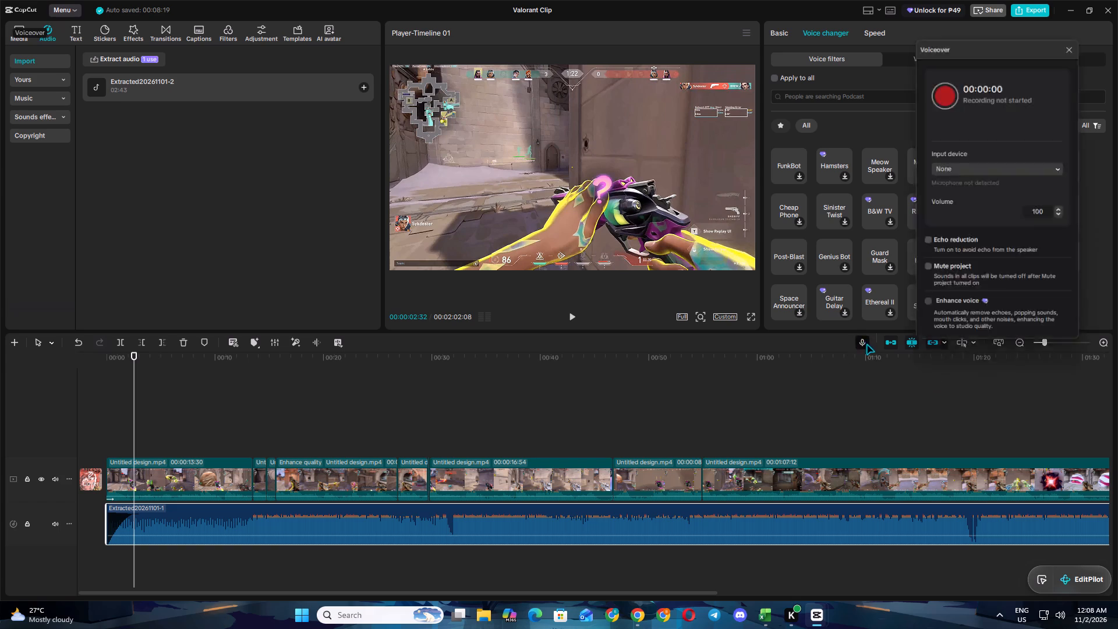
{"action": "left_click", "coordinate": [1075, 48]}
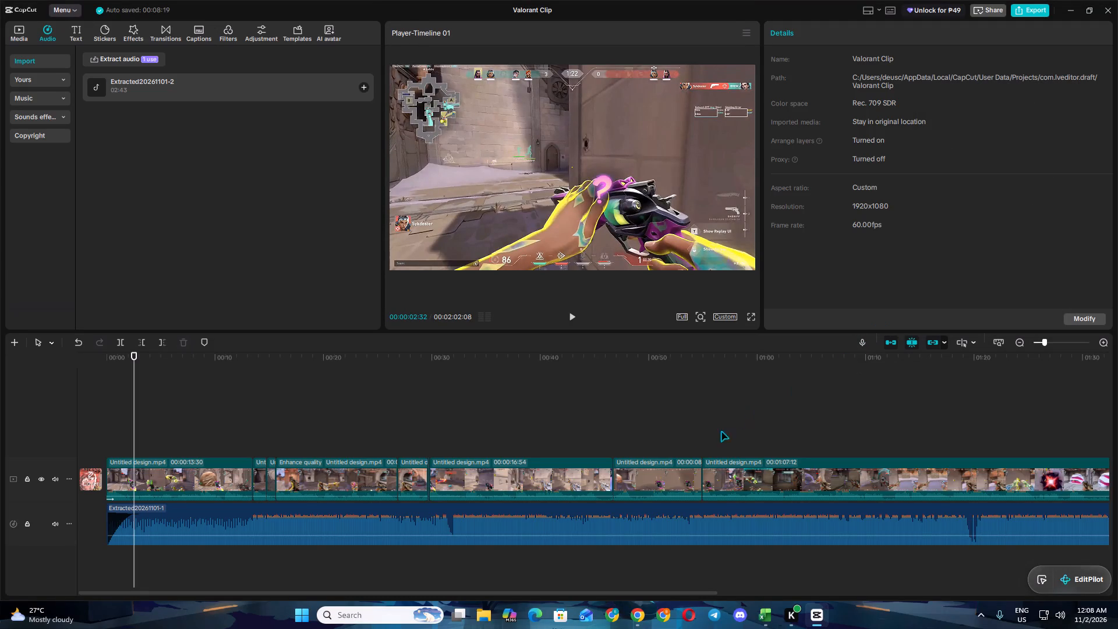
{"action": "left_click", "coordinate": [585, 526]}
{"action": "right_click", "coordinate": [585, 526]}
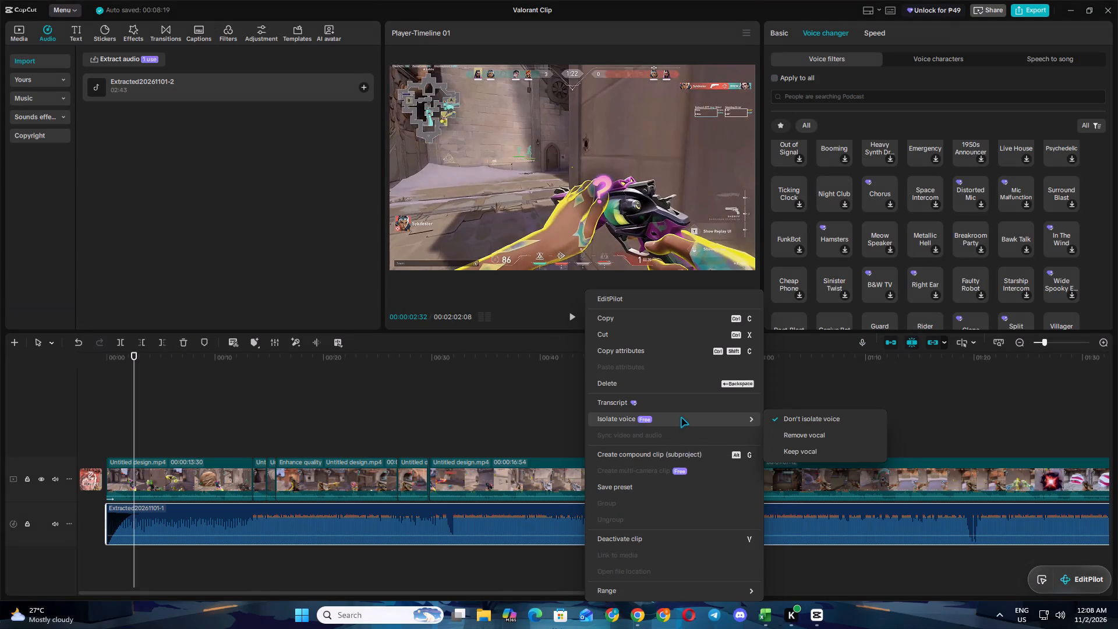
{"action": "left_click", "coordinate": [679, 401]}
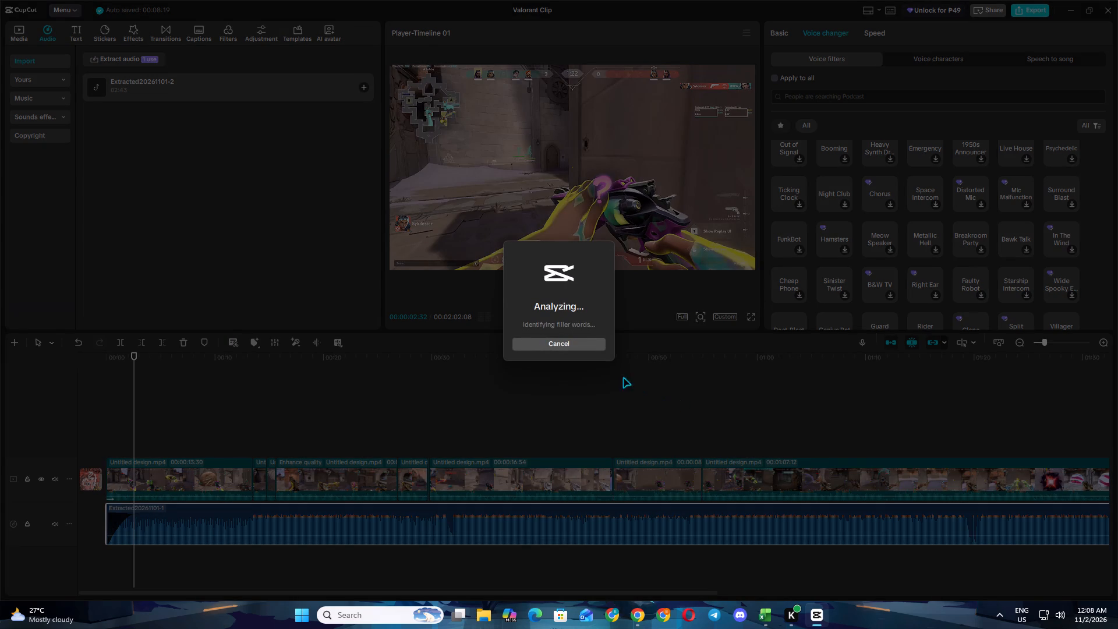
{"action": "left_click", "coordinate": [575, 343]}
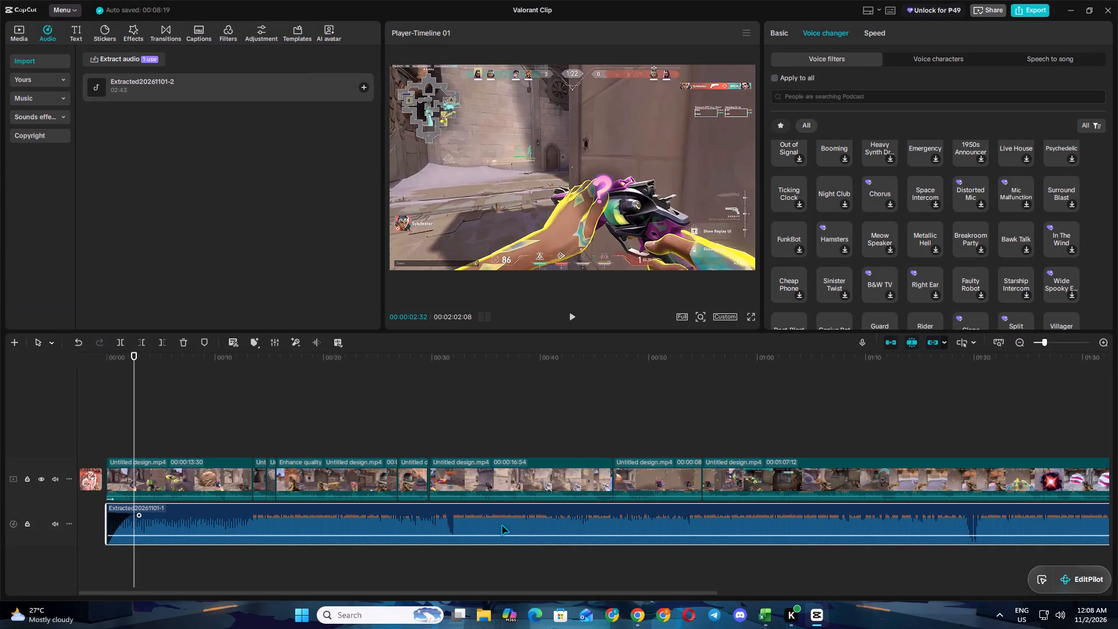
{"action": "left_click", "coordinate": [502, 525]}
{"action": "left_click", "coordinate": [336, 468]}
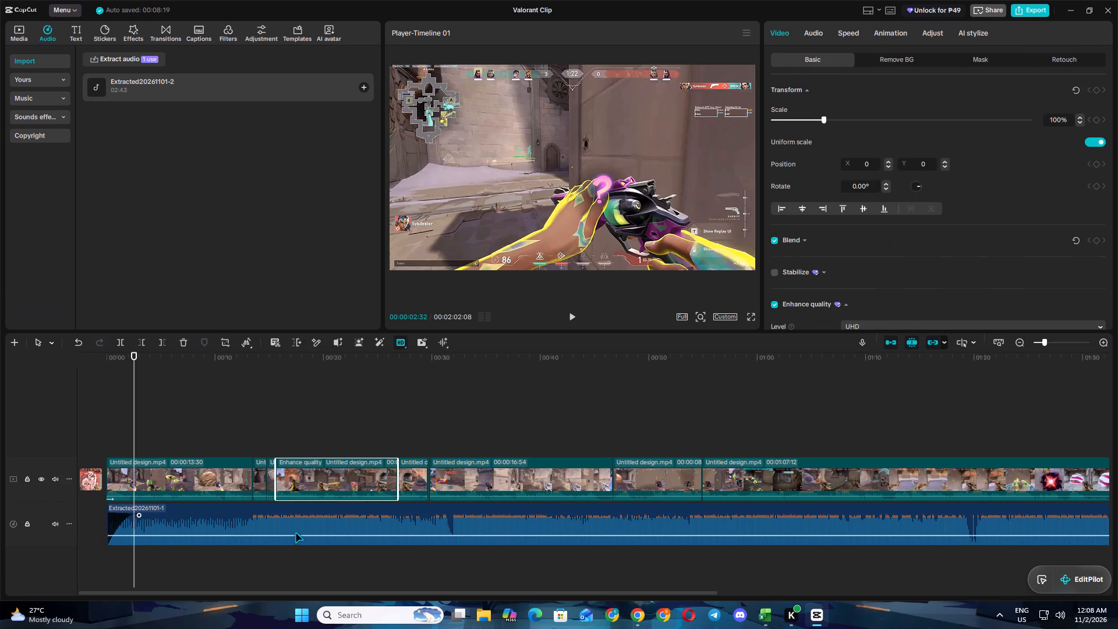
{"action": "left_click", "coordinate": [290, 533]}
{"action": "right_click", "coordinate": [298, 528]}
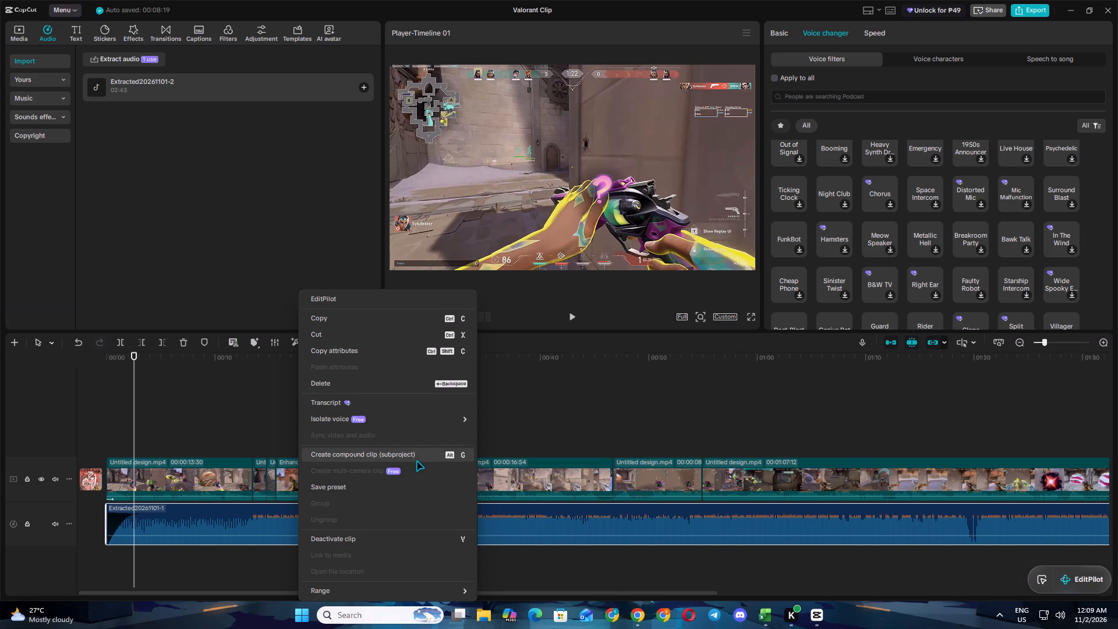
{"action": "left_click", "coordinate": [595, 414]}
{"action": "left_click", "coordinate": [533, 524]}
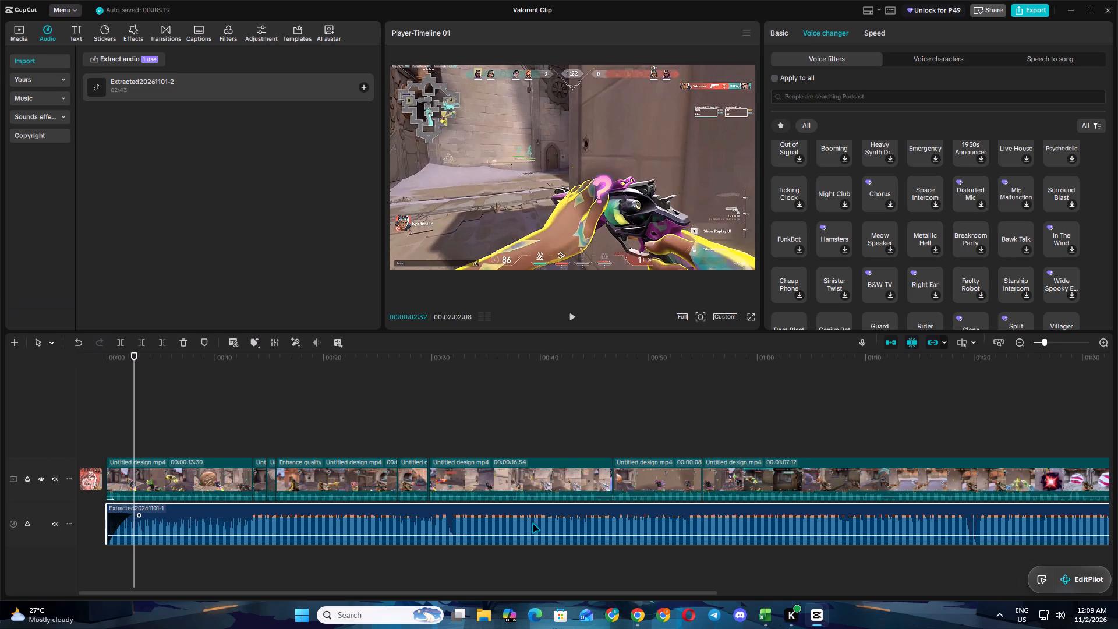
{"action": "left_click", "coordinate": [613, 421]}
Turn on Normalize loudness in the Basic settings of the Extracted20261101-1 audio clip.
{"action": "left_click", "coordinate": [558, 524]}
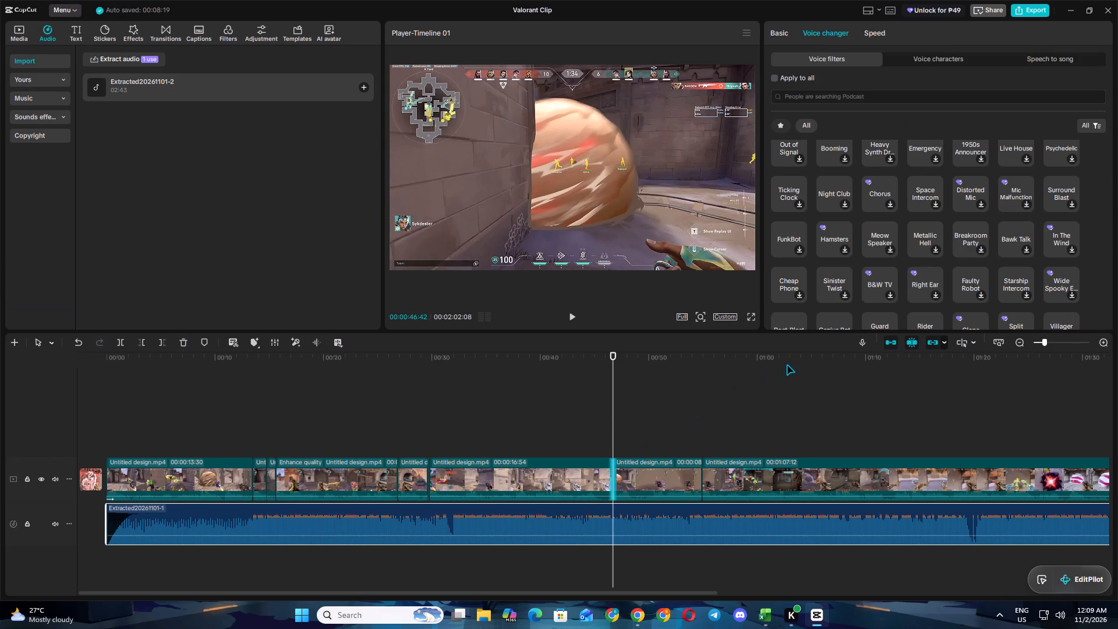
{"action": "left_click", "coordinate": [918, 55]}
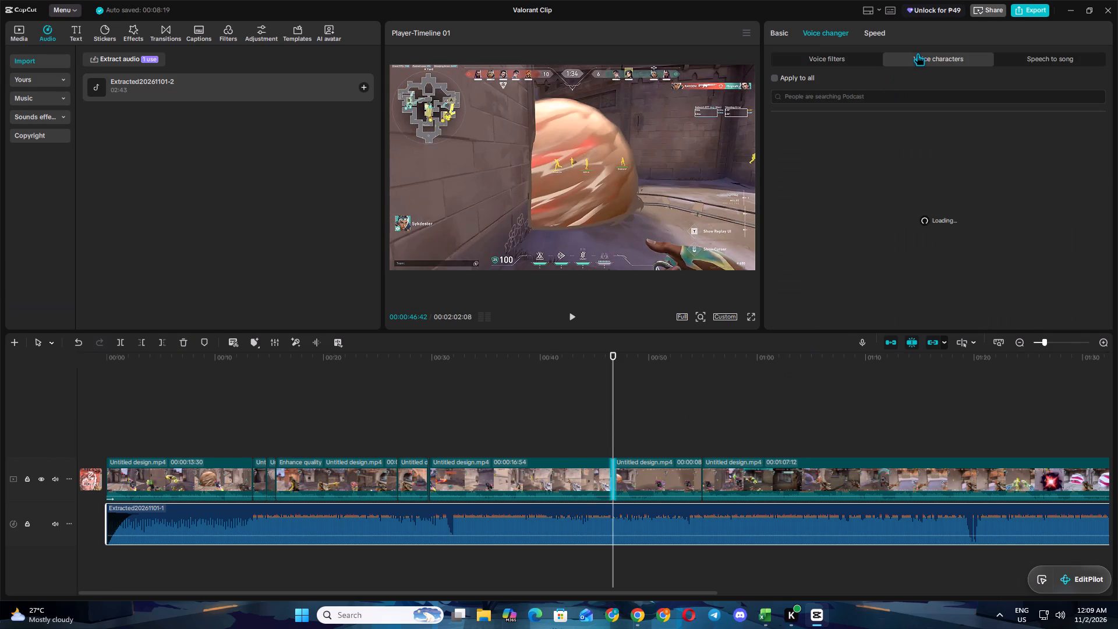
{"action": "left_click", "coordinate": [784, 34]}
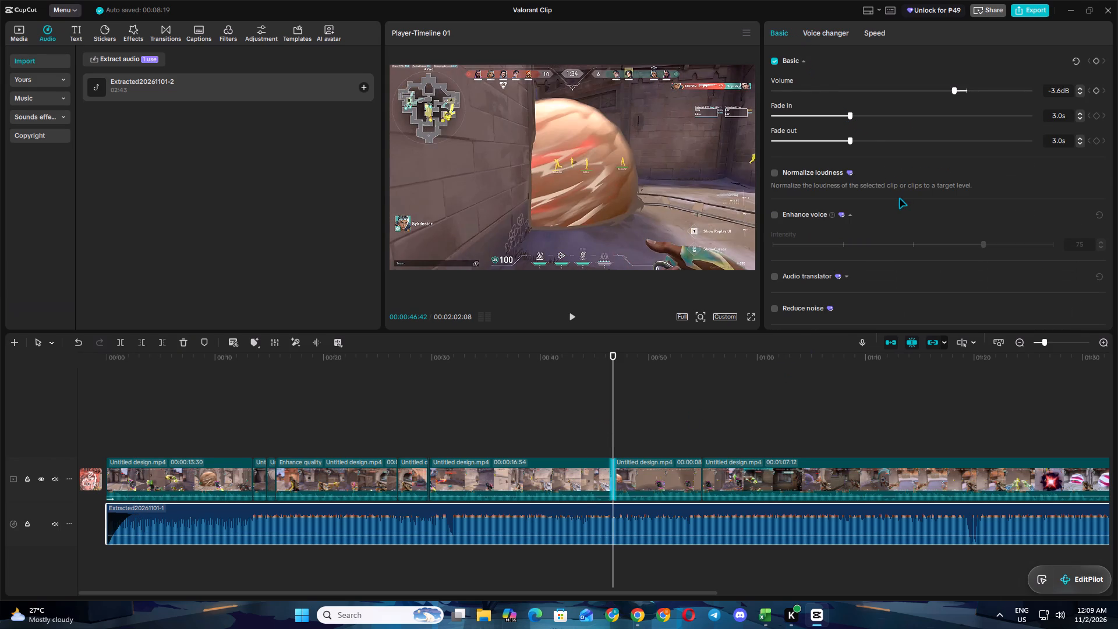
{"action": "left_click", "coordinate": [777, 173]}
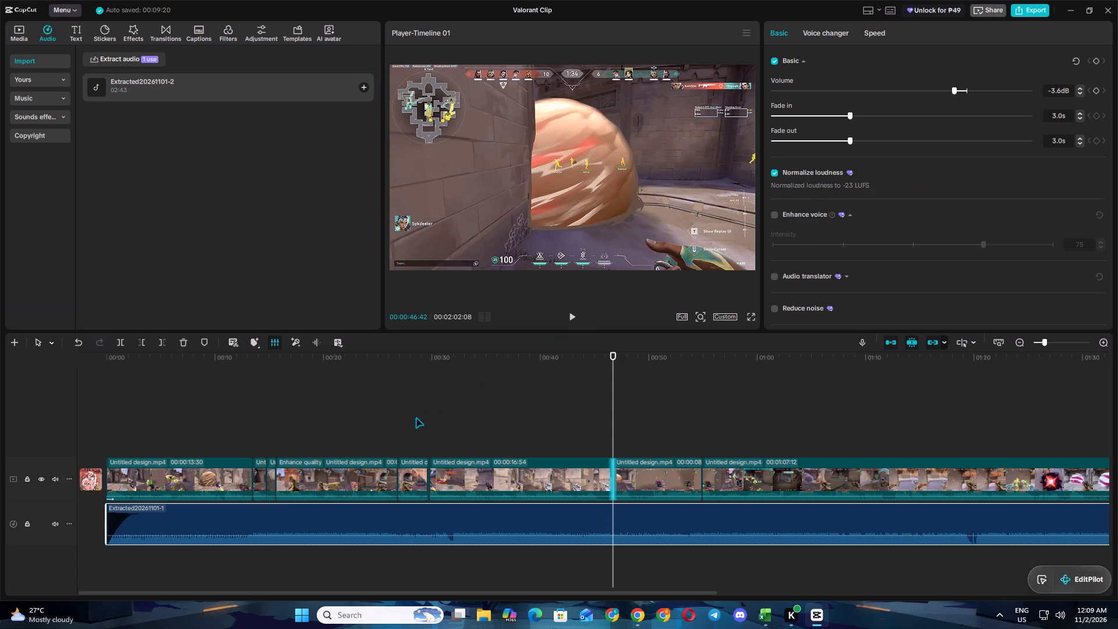
Play back the video from about 12 seconds to hear the normalized audio.
{"action": "left_click", "coordinate": [239, 465]}
{"action": "left_click", "coordinate": [239, 430]}
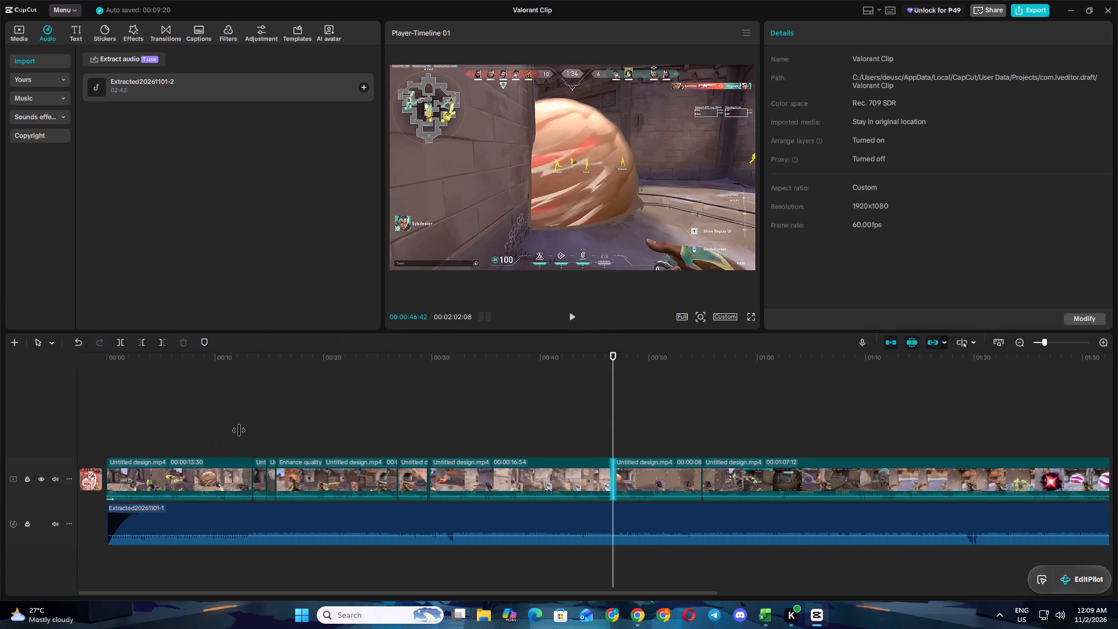
{"action": "left_click", "coordinate": [575, 316]}
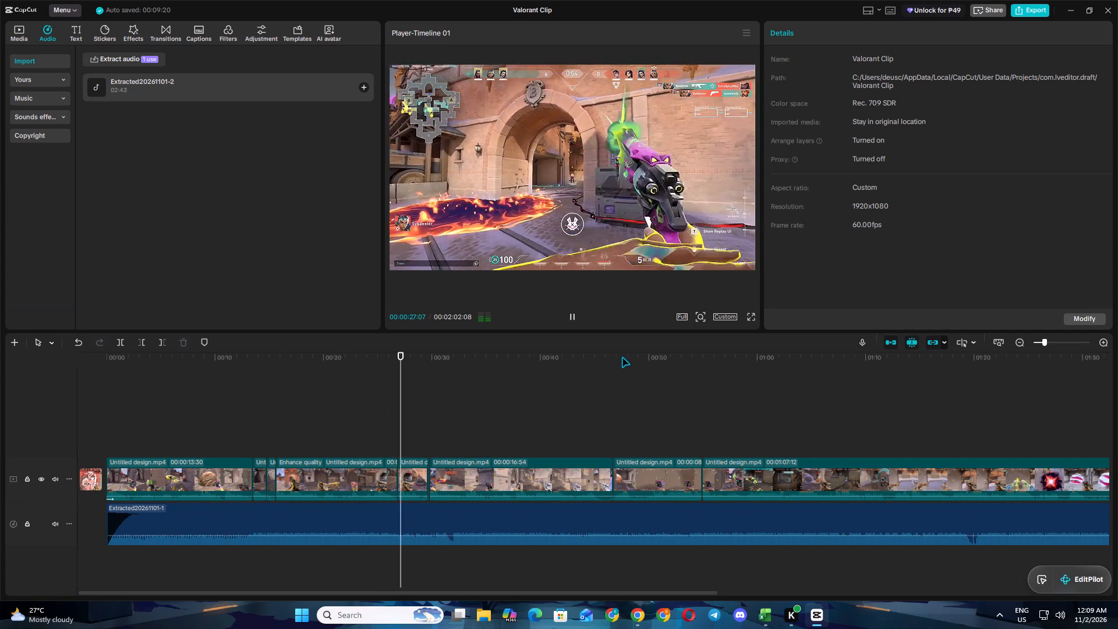
Select Speakers (Rapoo Gaming Headset) as the Windows sound output device.
{"action": "left_click", "coordinate": [1060, 619]}
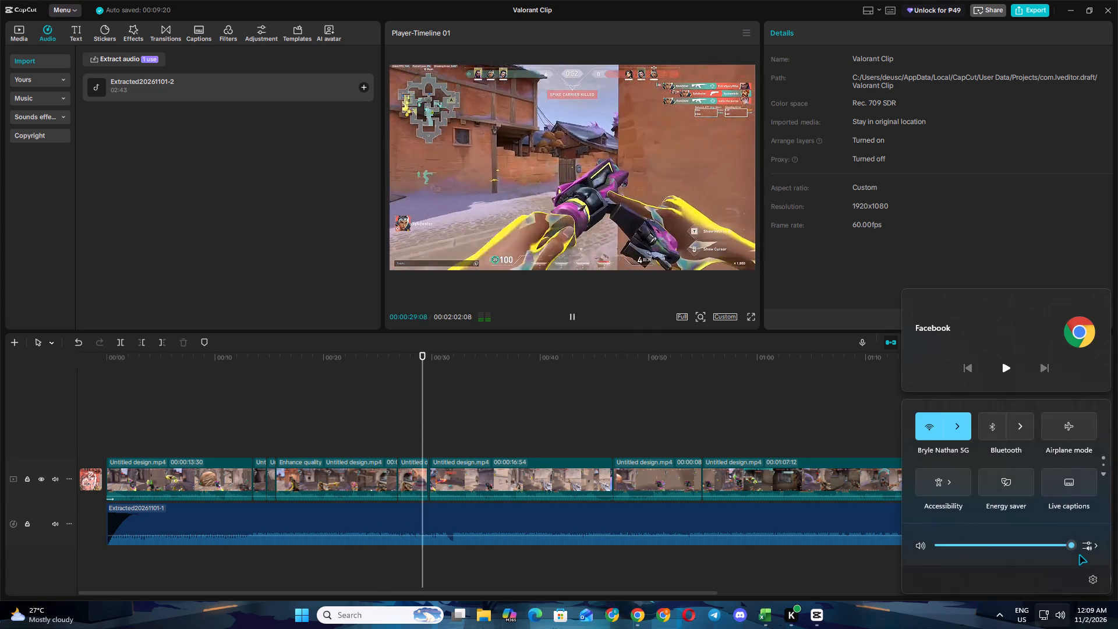
{"action": "left_click", "coordinate": [1091, 542]}
{"action": "left_click", "coordinate": [987, 421]}
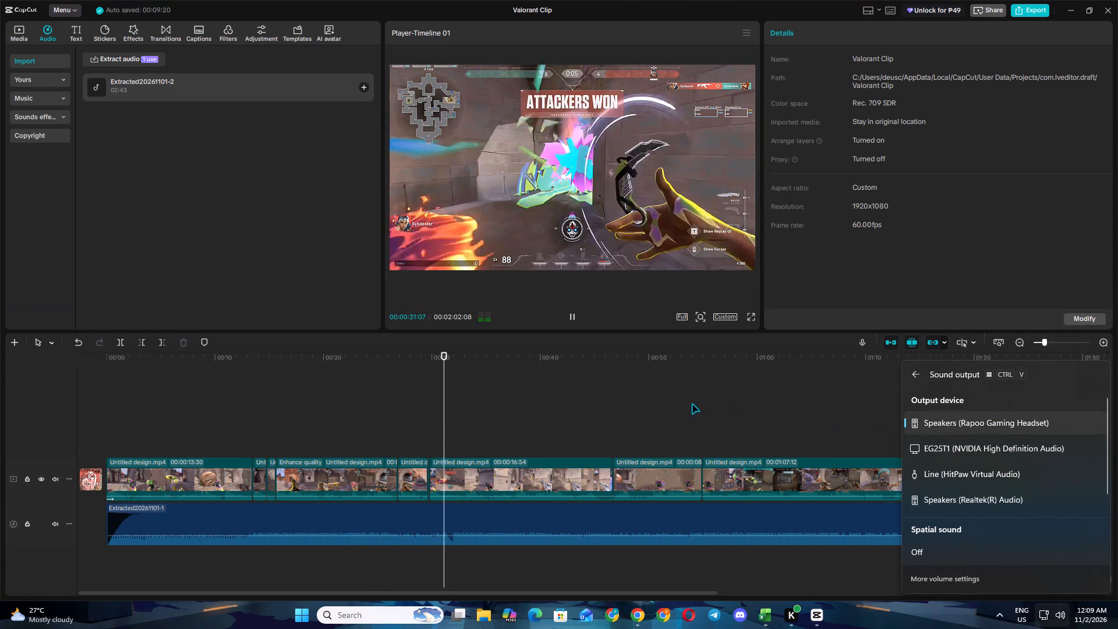
{"action": "left_click", "coordinate": [689, 404]}
Close the sound output list and play back the video twice from about 12 seconds to hear the audio through the headset.
{"action": "left_click", "coordinate": [243, 451]}
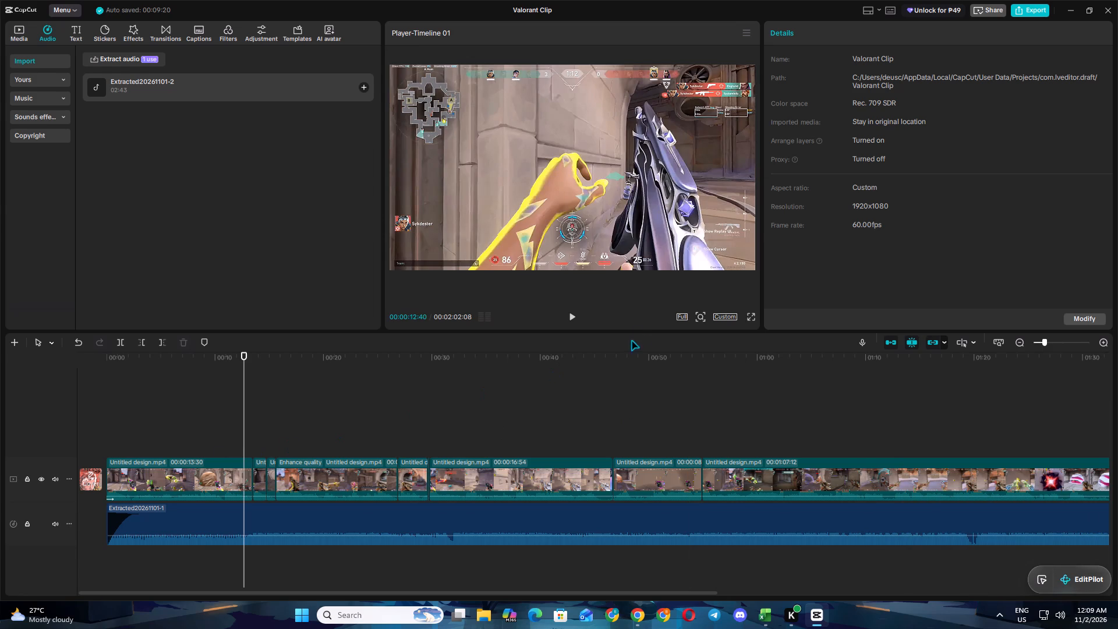
{"action": "left_click", "coordinate": [574, 320]}
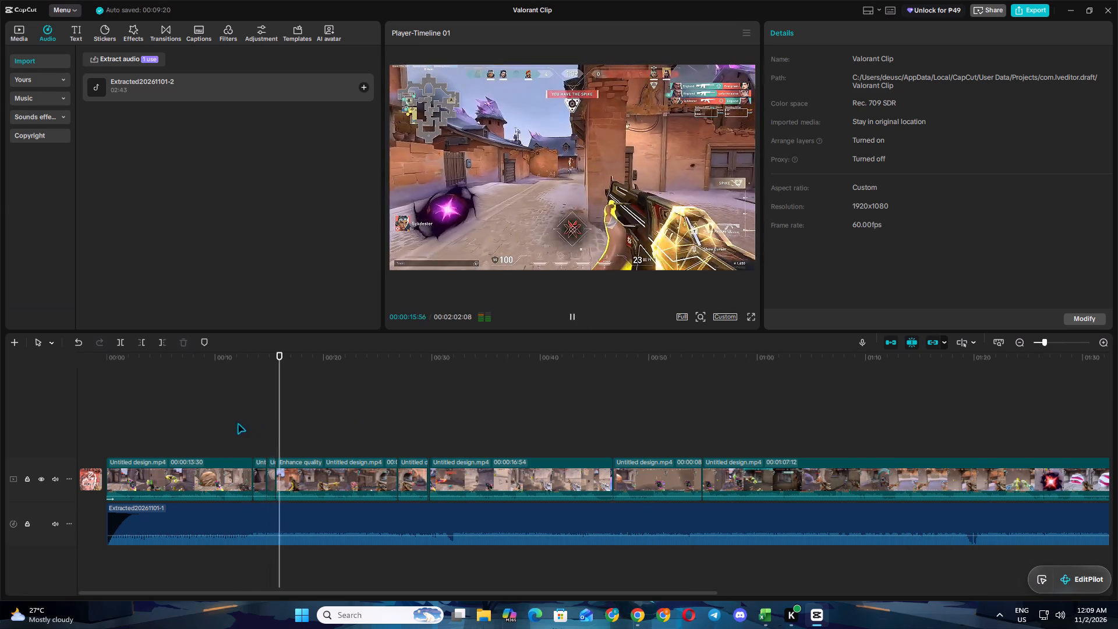
{"action": "left_click", "coordinate": [232, 425]}
{"action": "left_click", "coordinate": [573, 317]}
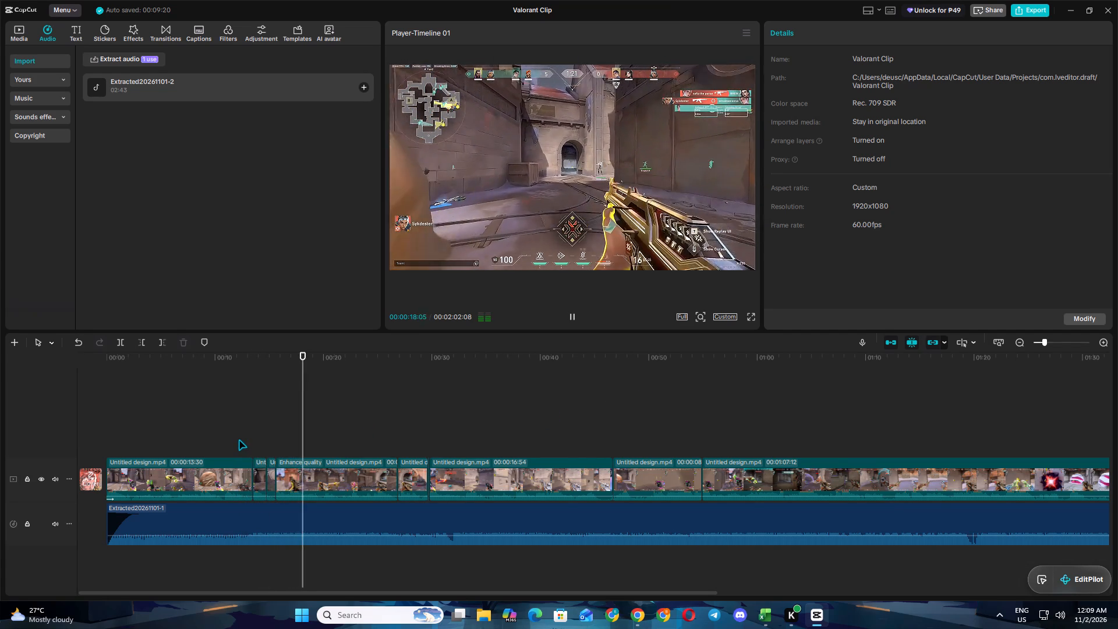
{"action": "left_click", "coordinate": [239, 440]}
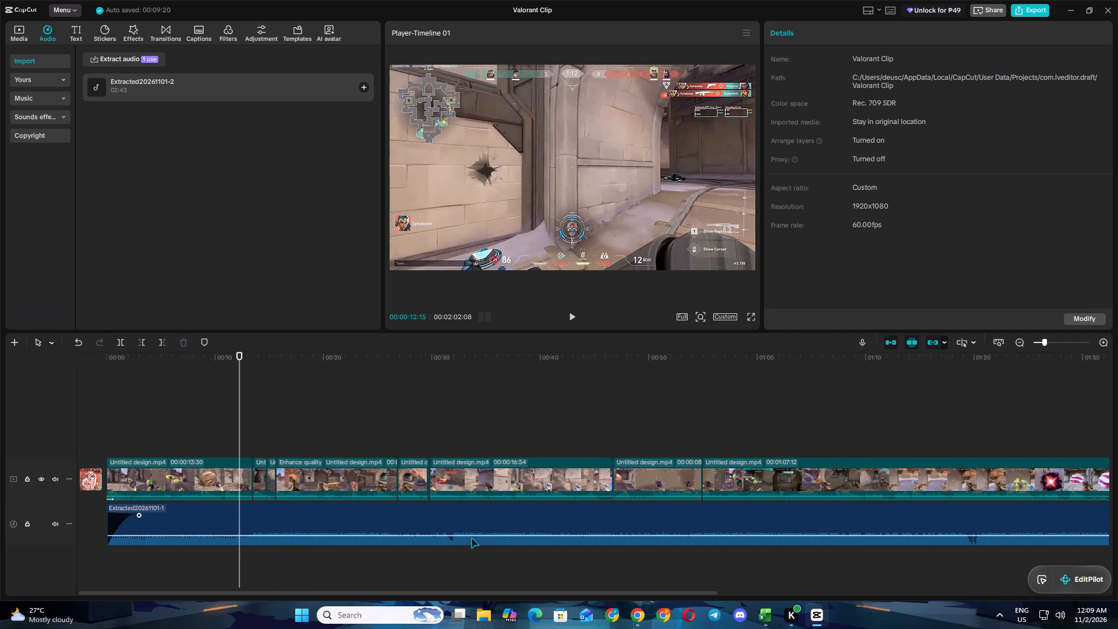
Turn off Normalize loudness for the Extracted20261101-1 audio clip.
{"action": "left_click", "coordinate": [498, 514]}
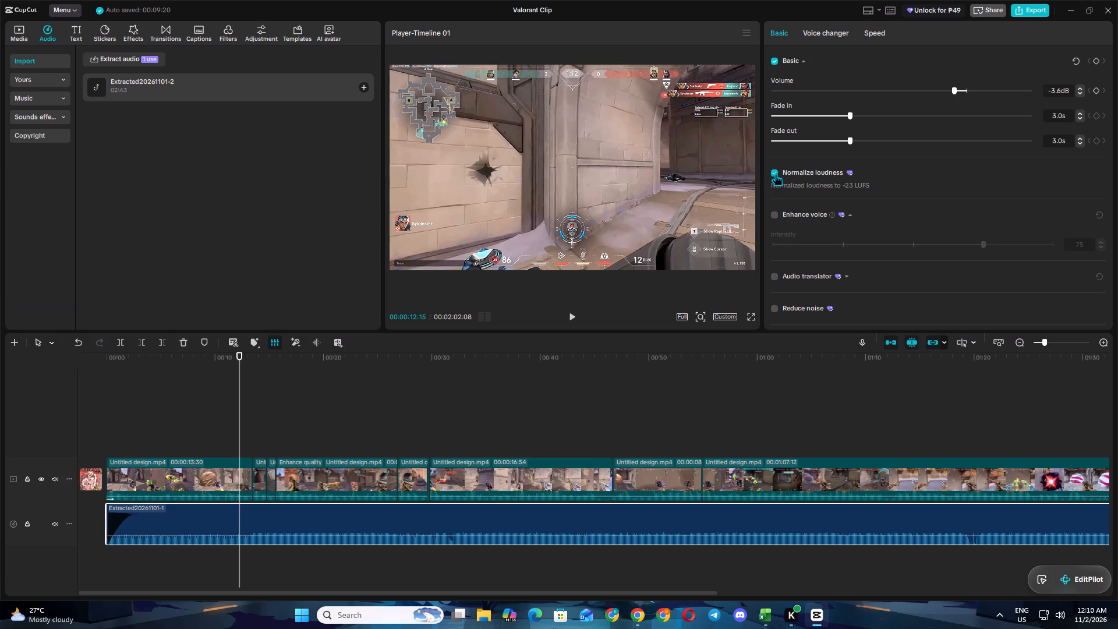
{"action": "left_click", "coordinate": [774, 171]}
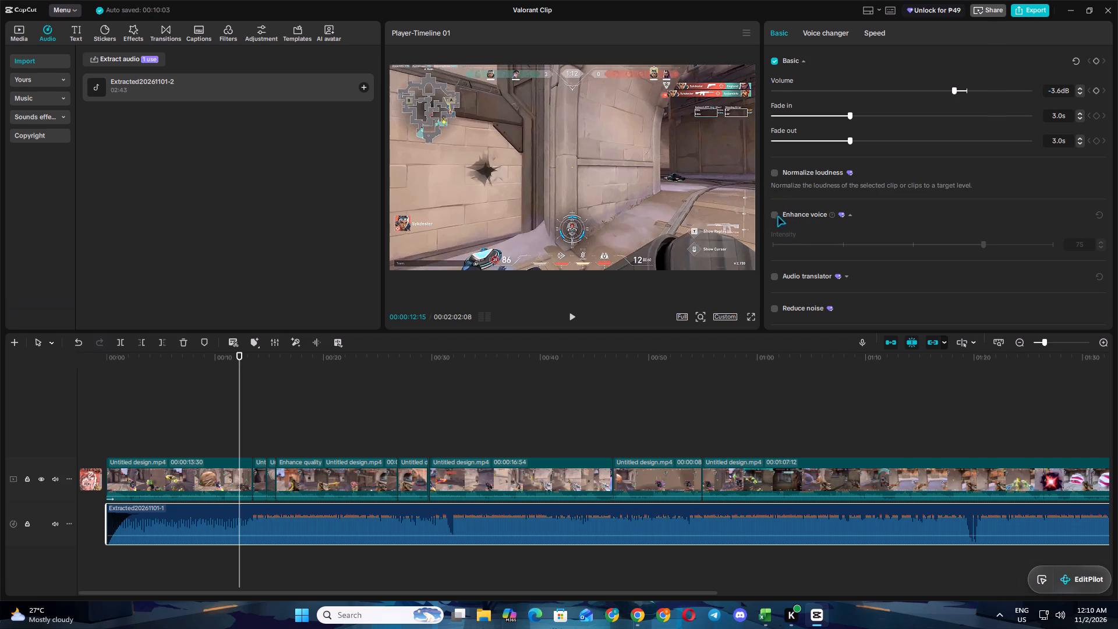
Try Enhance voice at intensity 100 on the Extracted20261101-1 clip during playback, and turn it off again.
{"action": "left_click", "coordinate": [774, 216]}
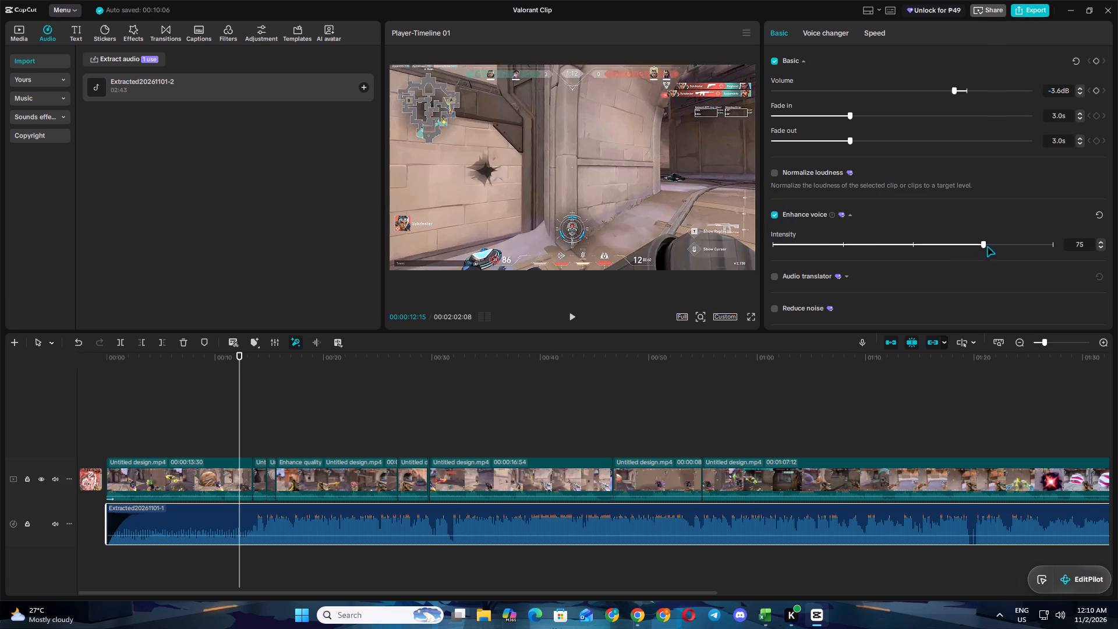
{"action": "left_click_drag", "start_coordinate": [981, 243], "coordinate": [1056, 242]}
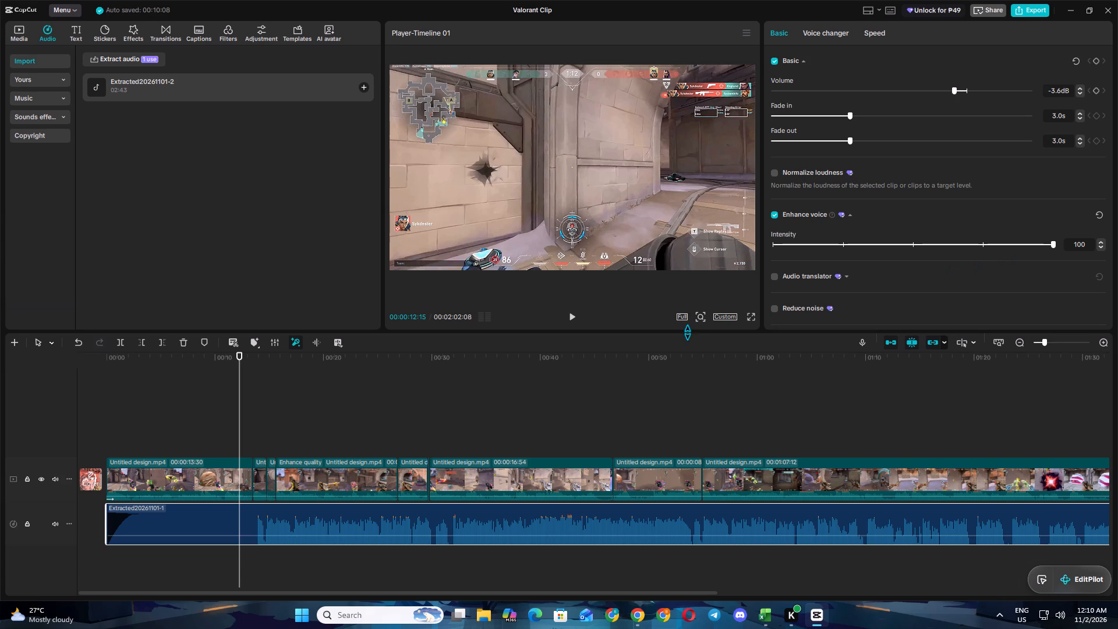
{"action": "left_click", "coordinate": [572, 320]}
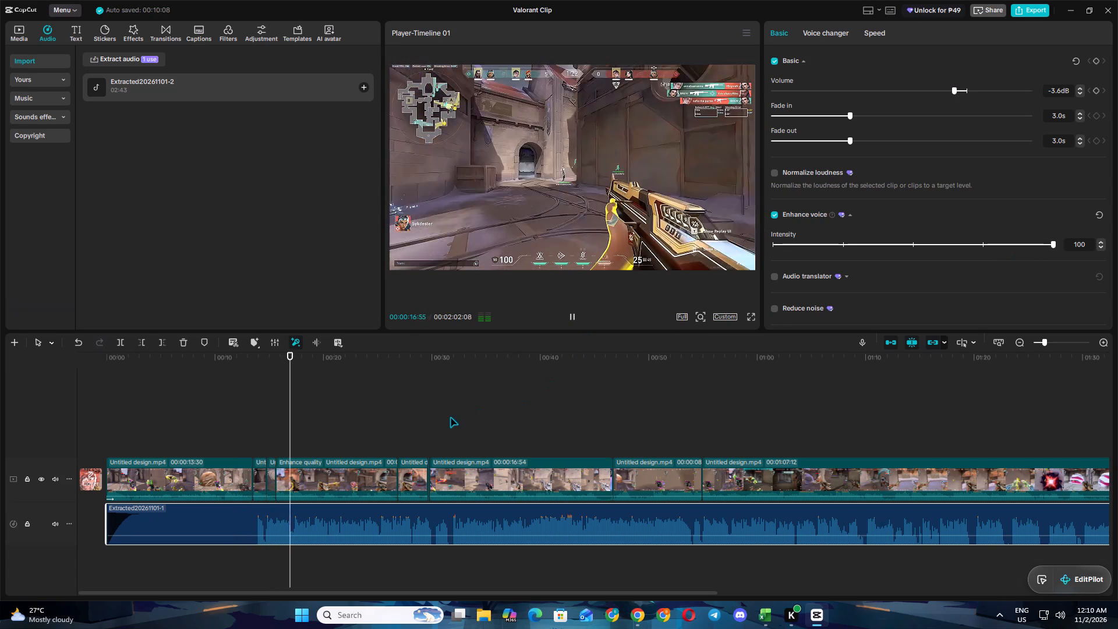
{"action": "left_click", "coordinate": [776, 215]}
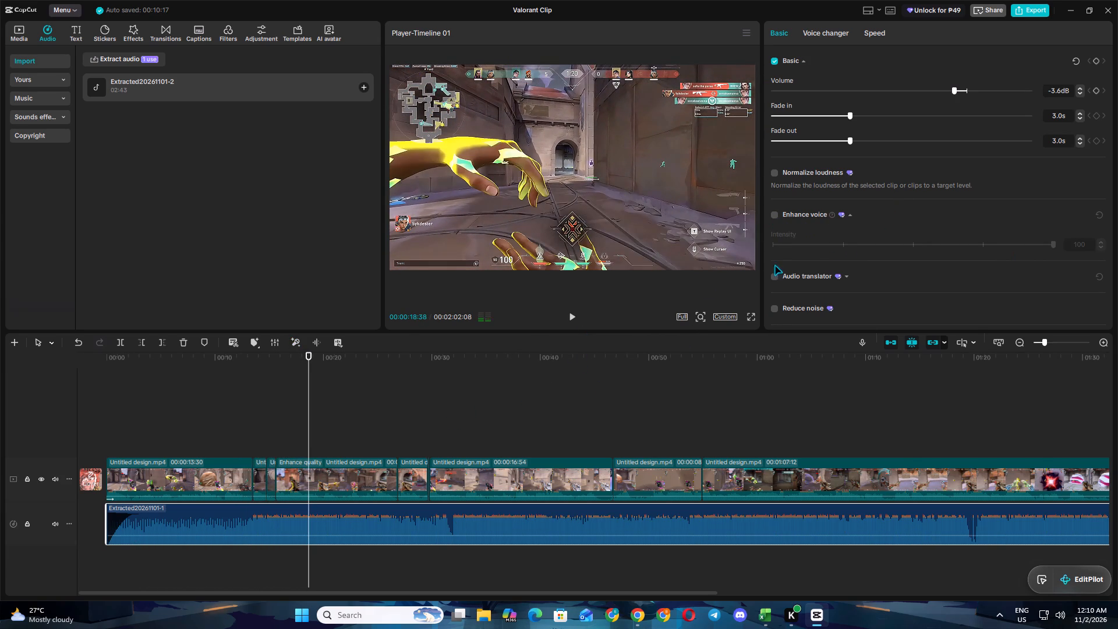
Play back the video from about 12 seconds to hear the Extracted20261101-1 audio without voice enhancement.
{"action": "left_click", "coordinate": [241, 458]}
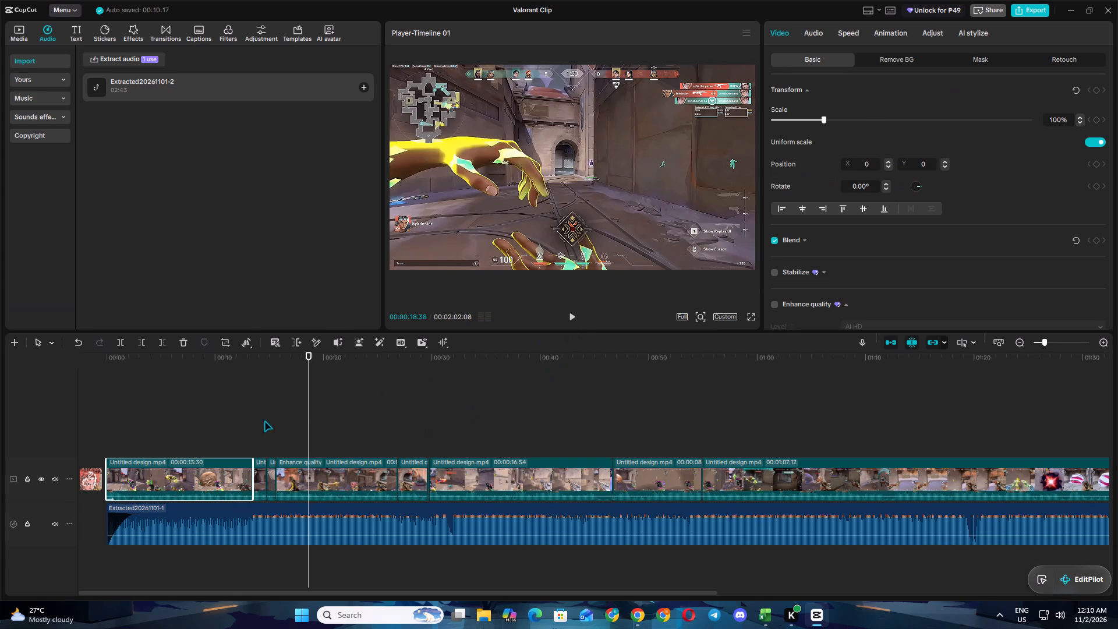
{"action": "left_click", "coordinate": [233, 424]}
{"action": "left_click", "coordinate": [572, 321]}
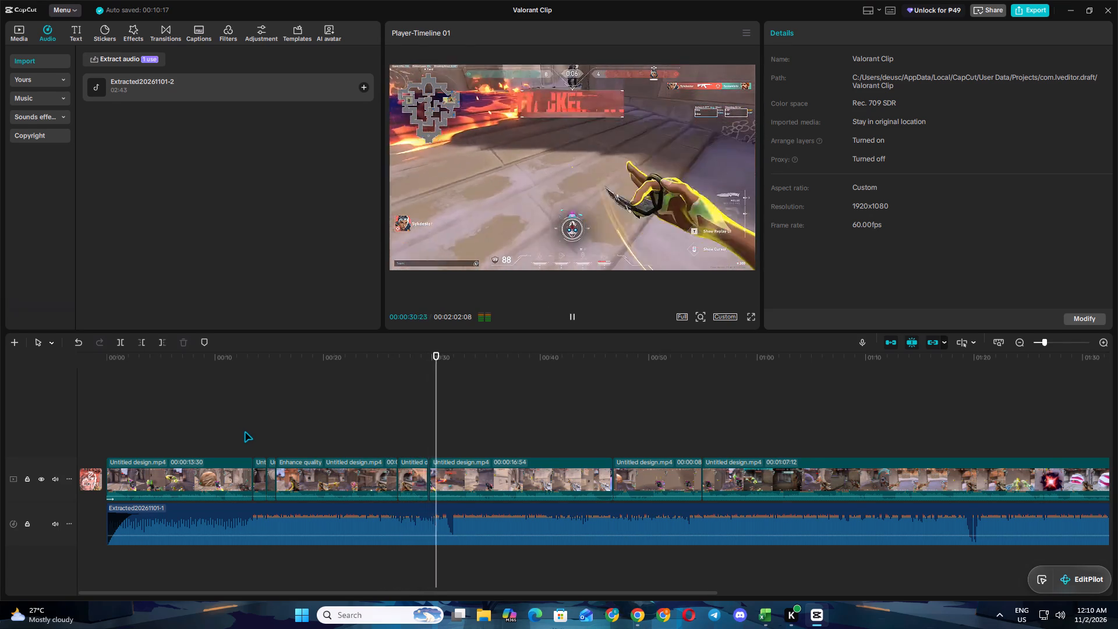
{"action": "left_click", "coordinate": [245, 432]}
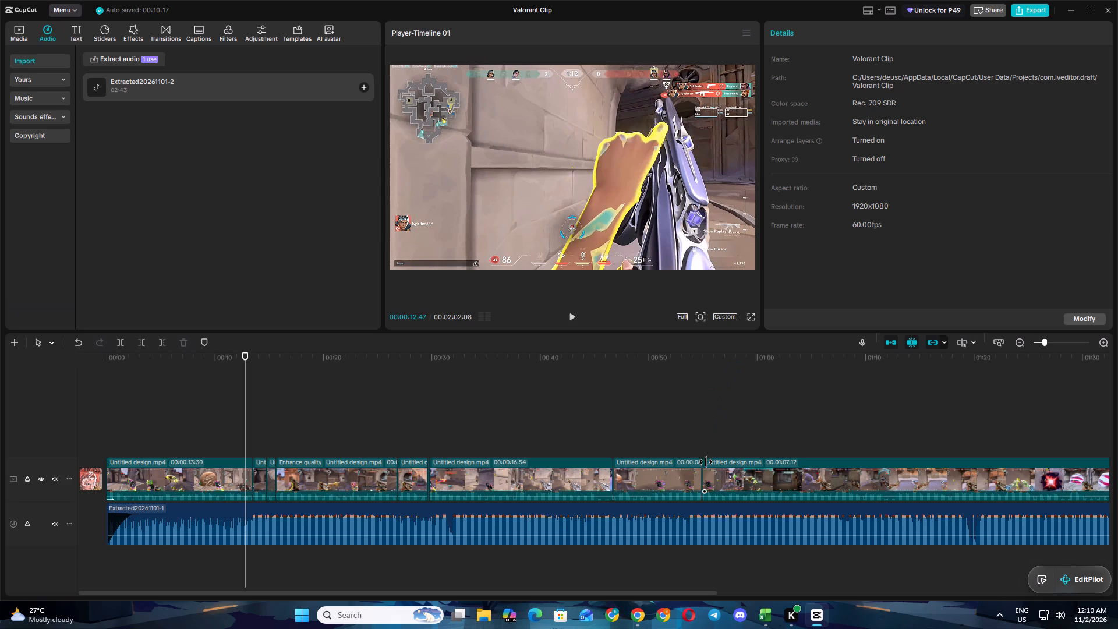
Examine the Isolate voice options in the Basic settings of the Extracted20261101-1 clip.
{"action": "left_click", "coordinate": [682, 530]}
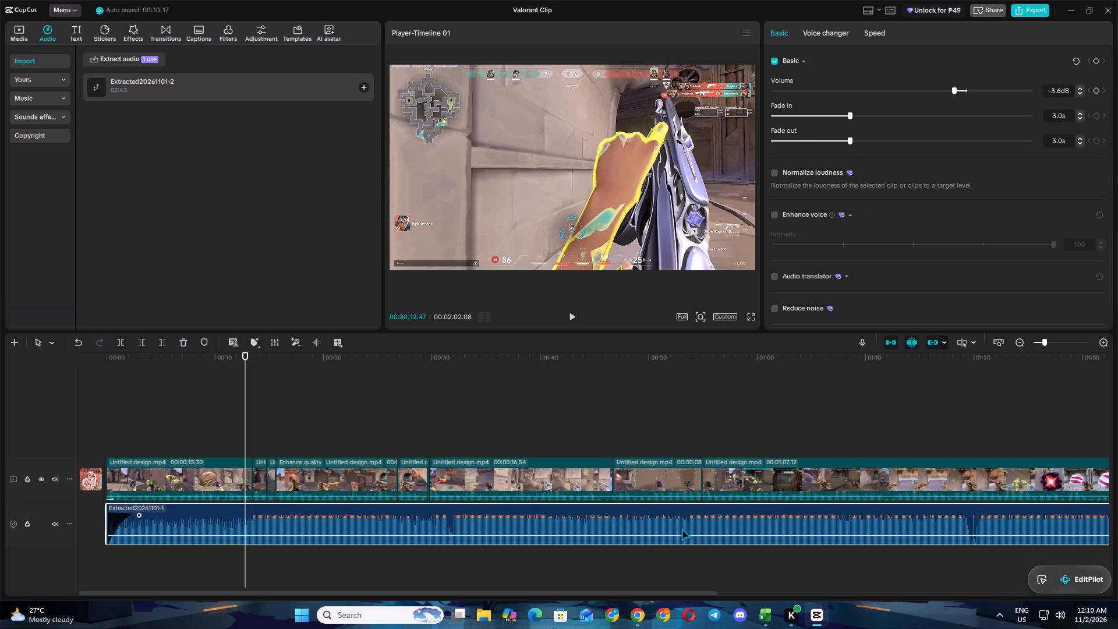
{"action": "scroll", "coordinate": [891, 239], "scroll_direction": "down", "scroll_amount": 2}
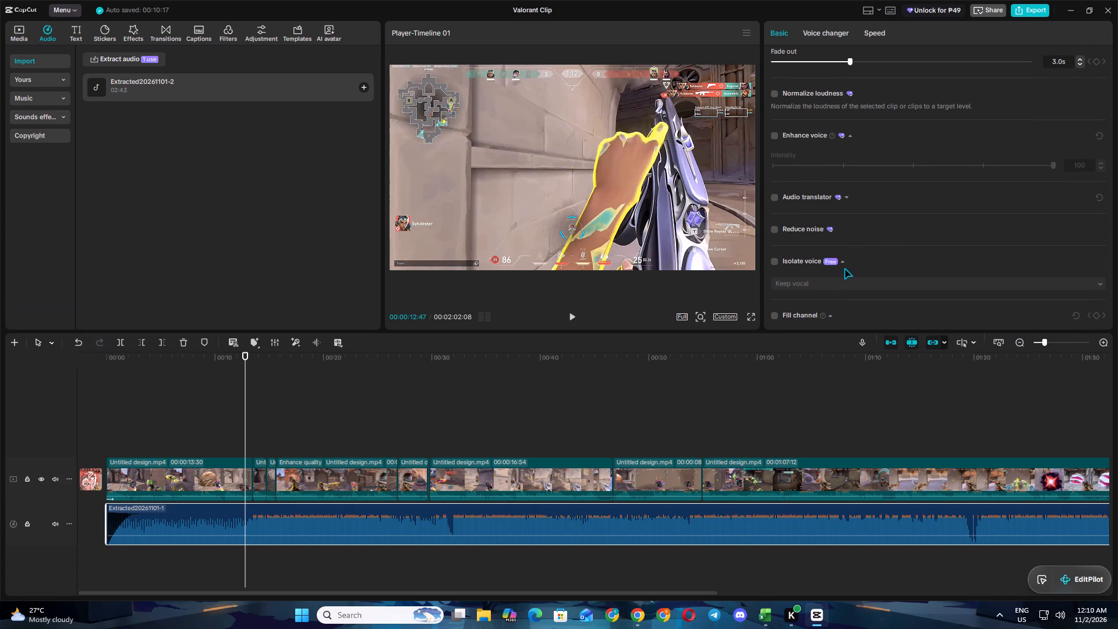
{"action": "left_click", "coordinate": [844, 262]}
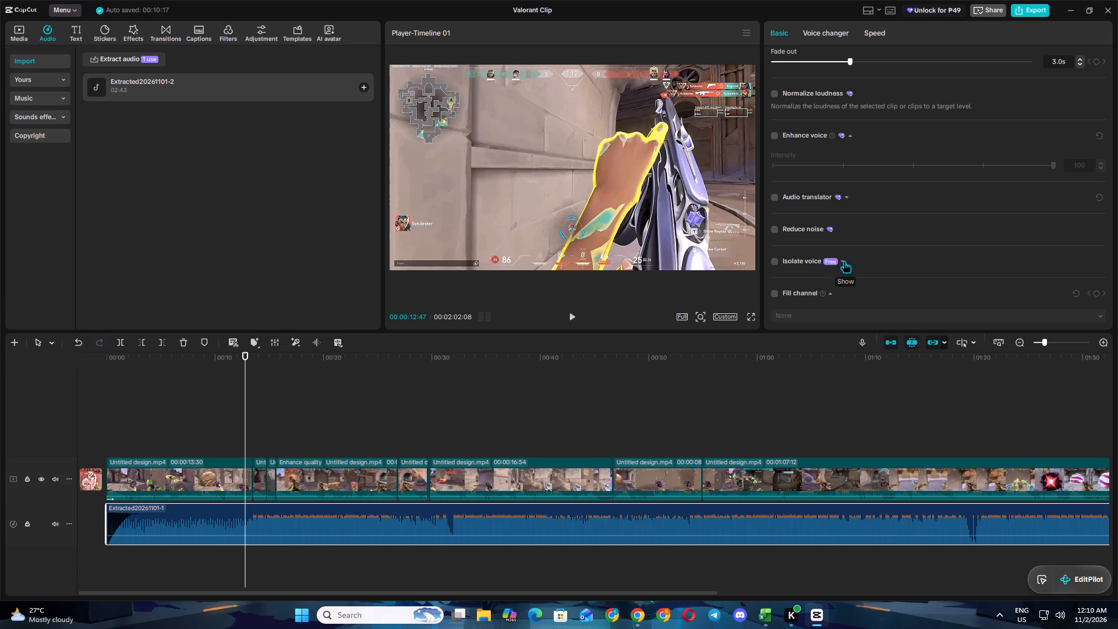
{"action": "left_click", "coordinate": [844, 262]}
{"action": "left_click", "coordinate": [845, 260]}
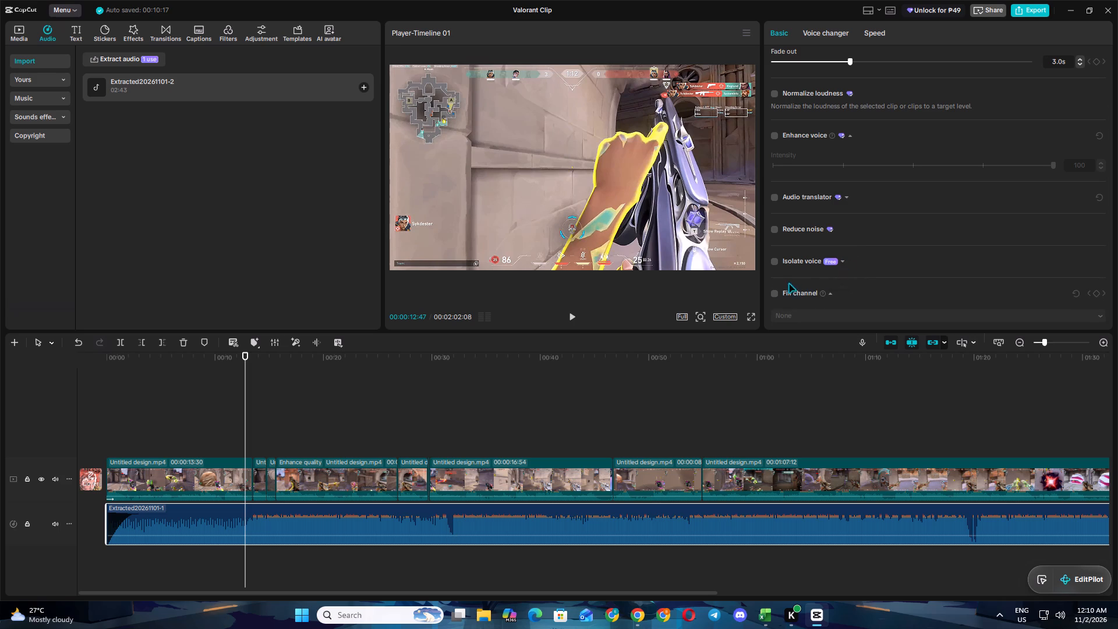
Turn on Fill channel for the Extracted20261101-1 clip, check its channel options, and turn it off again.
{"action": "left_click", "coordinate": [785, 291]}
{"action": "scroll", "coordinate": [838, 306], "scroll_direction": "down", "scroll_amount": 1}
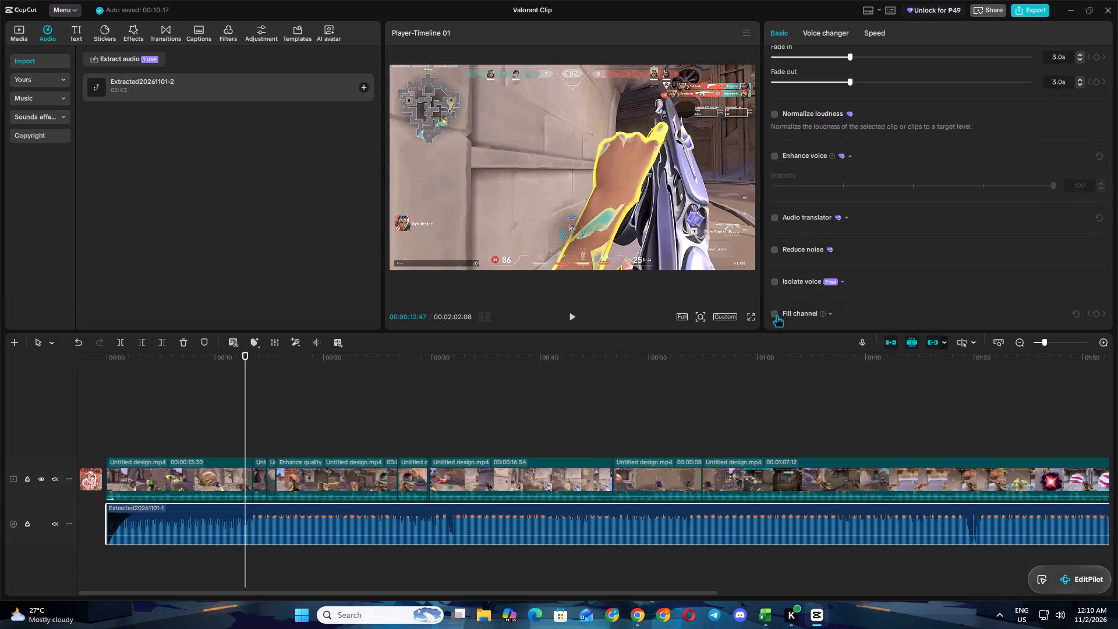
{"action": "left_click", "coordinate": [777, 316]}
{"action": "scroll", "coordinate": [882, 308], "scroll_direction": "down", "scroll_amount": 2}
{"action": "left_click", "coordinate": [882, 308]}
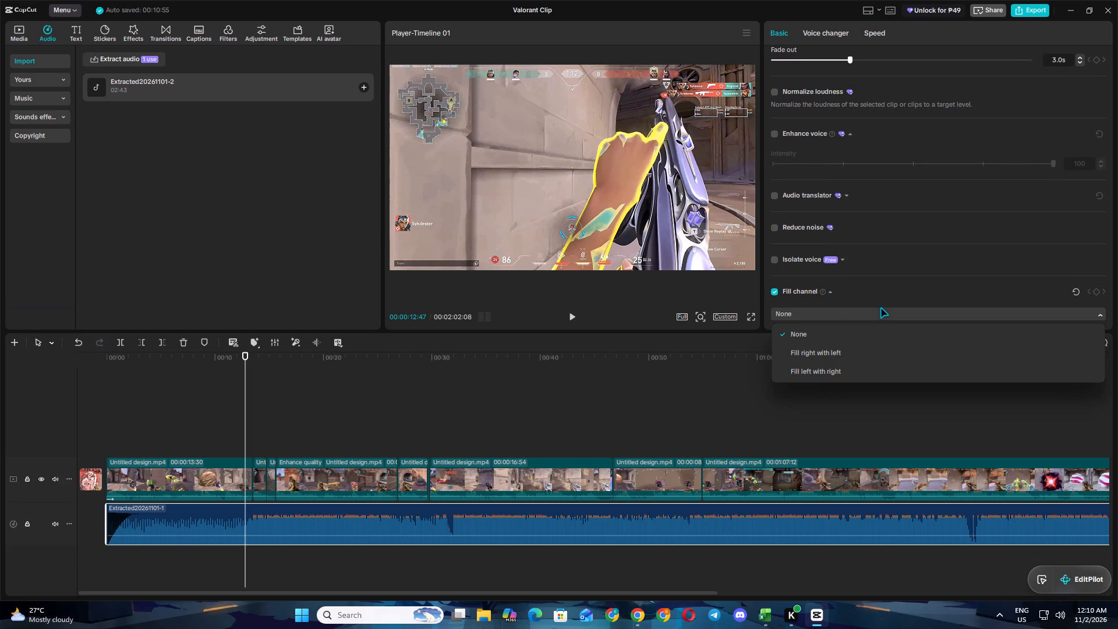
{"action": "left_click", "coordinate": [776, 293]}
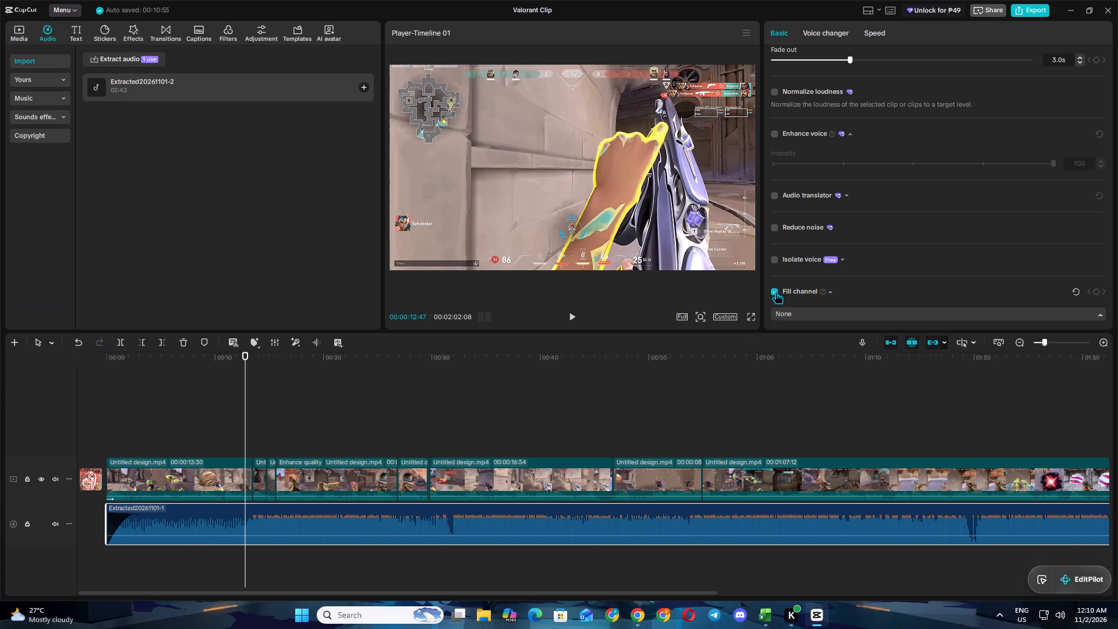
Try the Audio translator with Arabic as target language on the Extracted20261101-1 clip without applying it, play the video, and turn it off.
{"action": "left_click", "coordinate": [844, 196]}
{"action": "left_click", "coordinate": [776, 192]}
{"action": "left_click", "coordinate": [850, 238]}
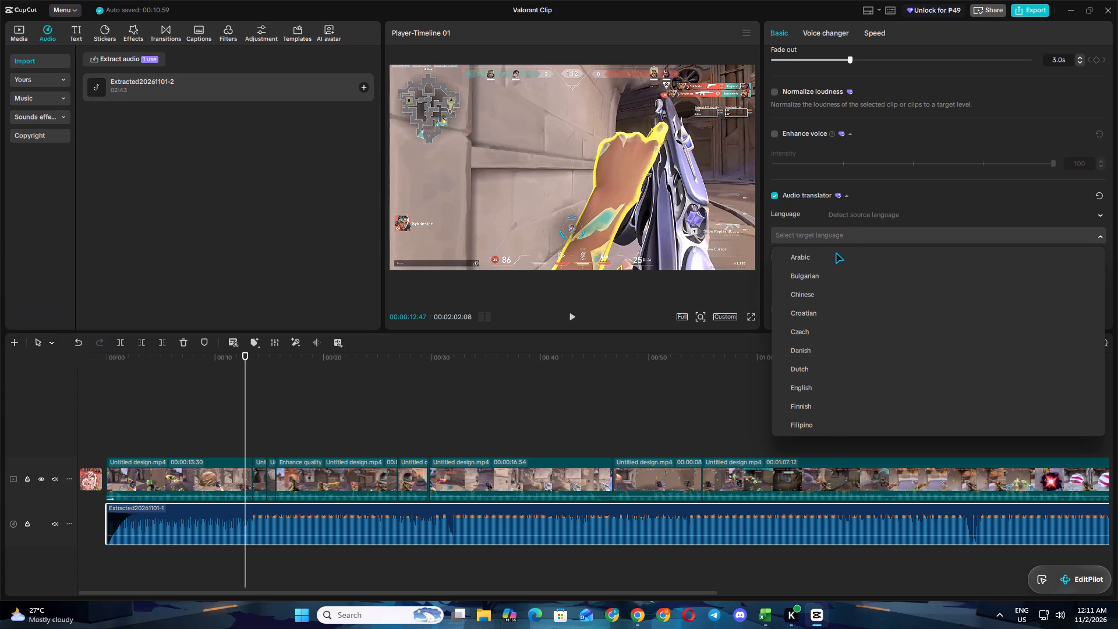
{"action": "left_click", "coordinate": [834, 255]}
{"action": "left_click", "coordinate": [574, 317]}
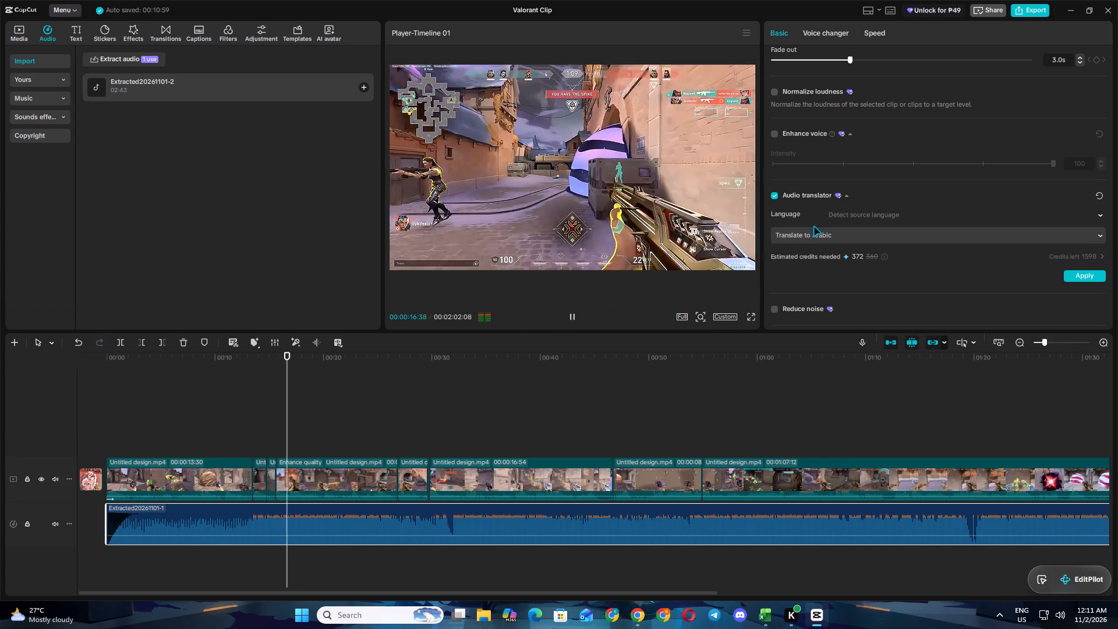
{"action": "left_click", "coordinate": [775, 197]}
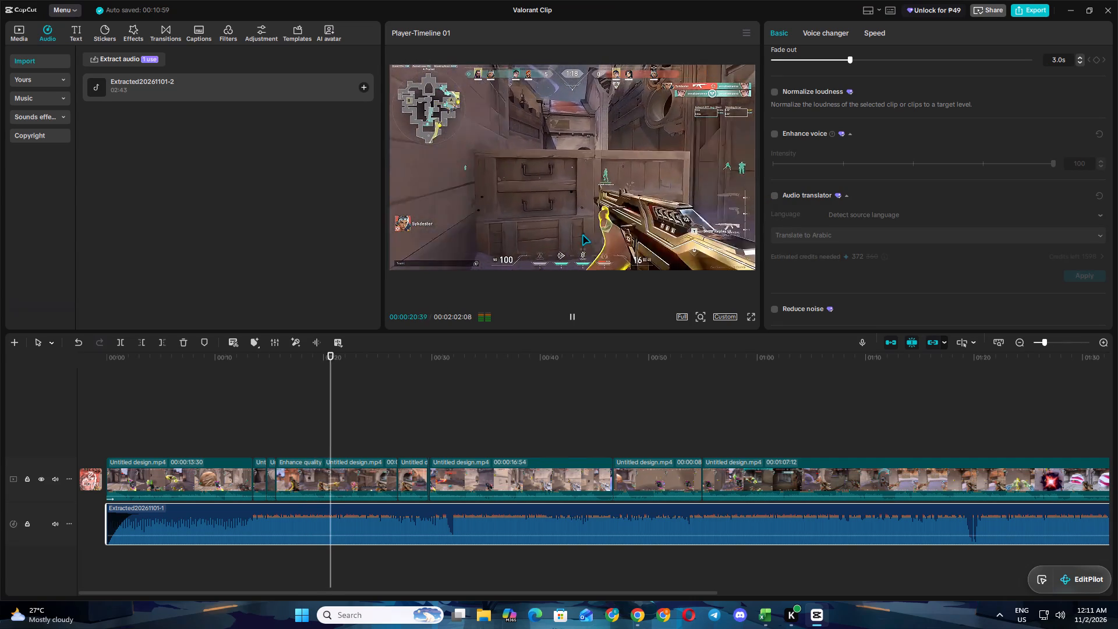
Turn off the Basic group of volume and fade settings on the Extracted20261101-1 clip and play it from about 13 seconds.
{"action": "left_click", "coordinate": [248, 453]}
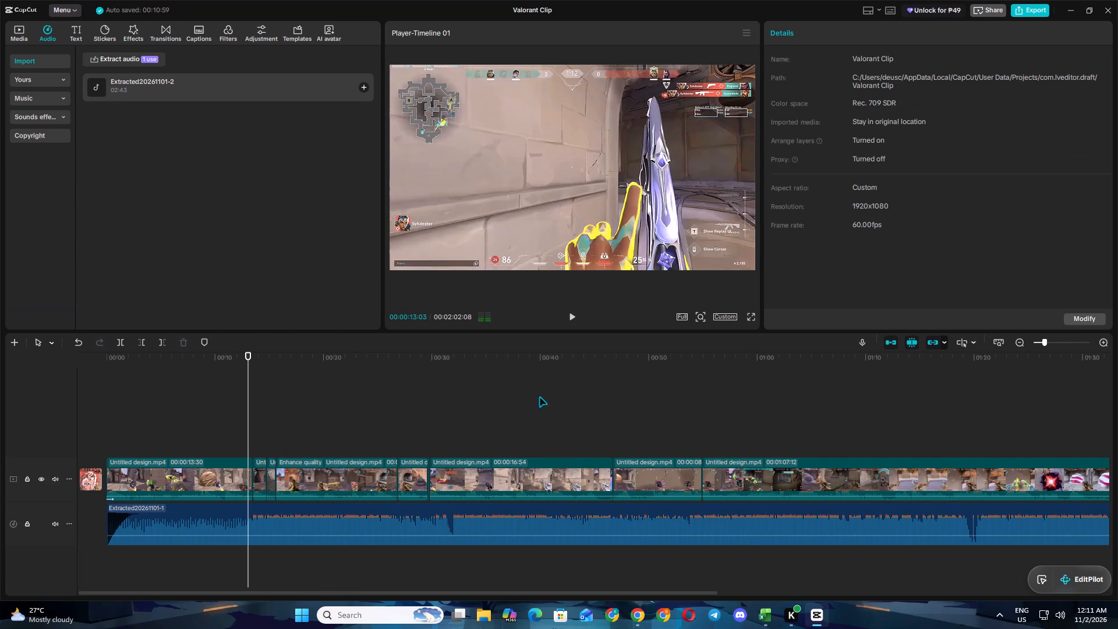
{"action": "left_click", "coordinate": [568, 522]}
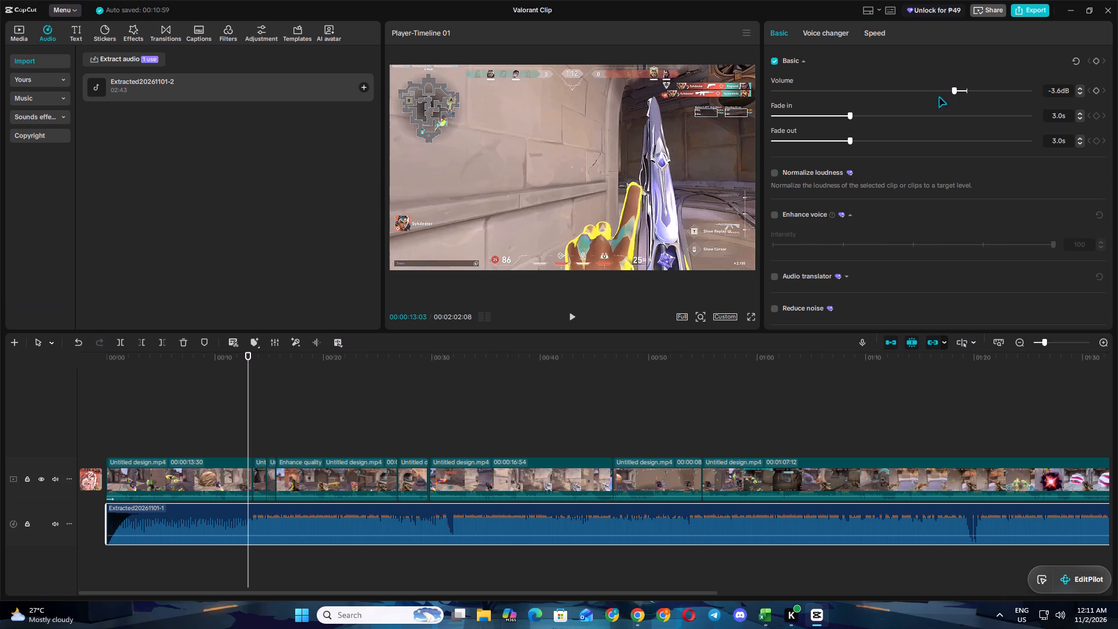
{"action": "left_click", "coordinate": [776, 62]}
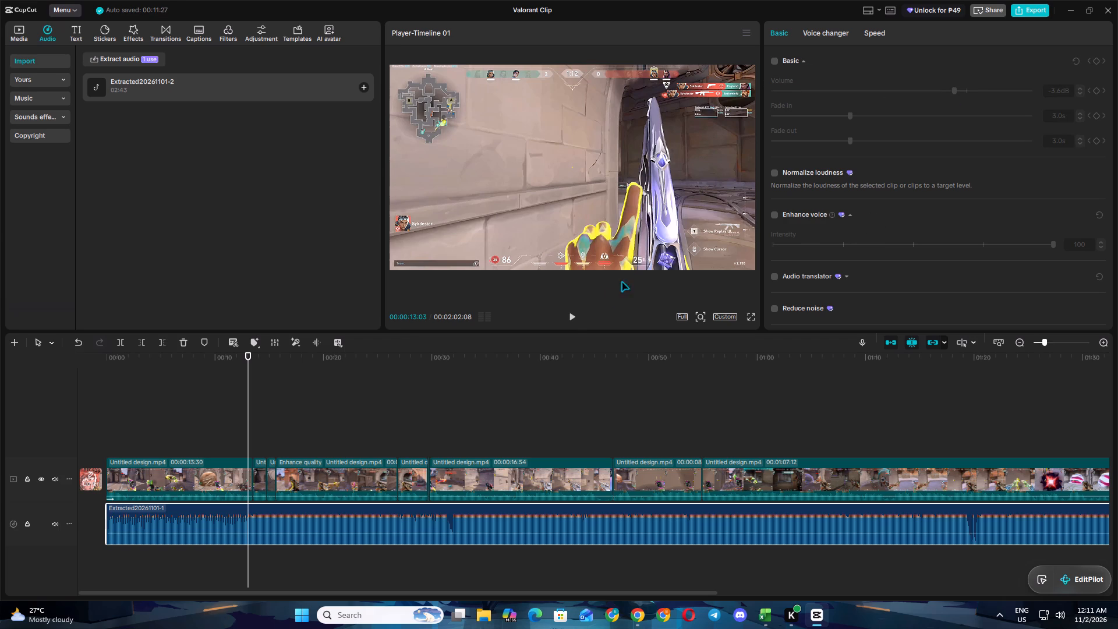
{"action": "left_click", "coordinate": [571, 316]}
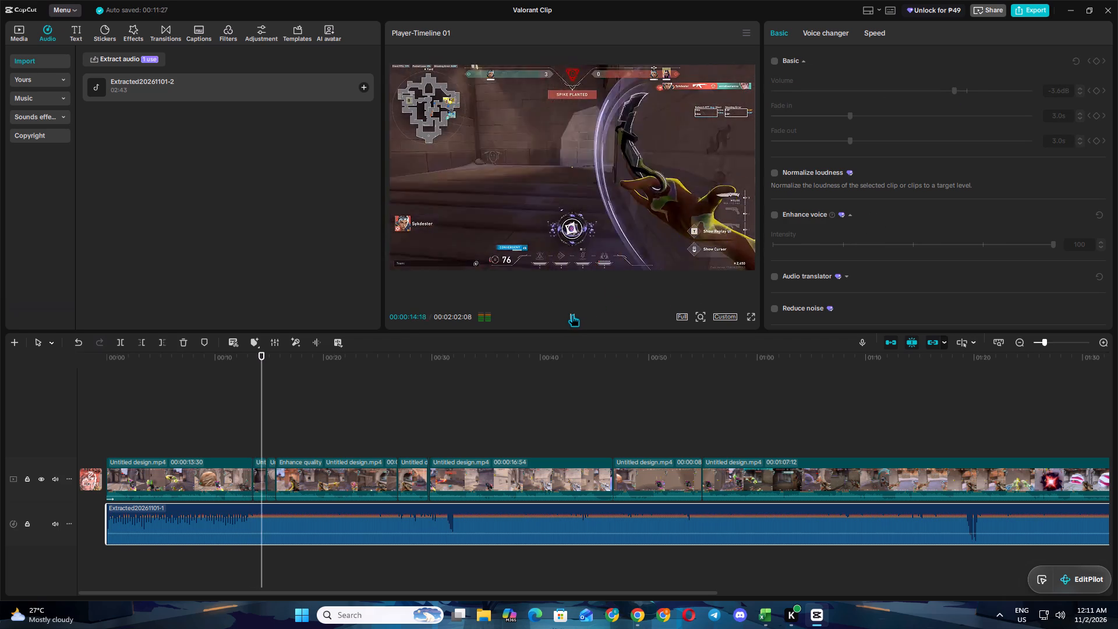
{"action": "left_click", "coordinate": [572, 315]}
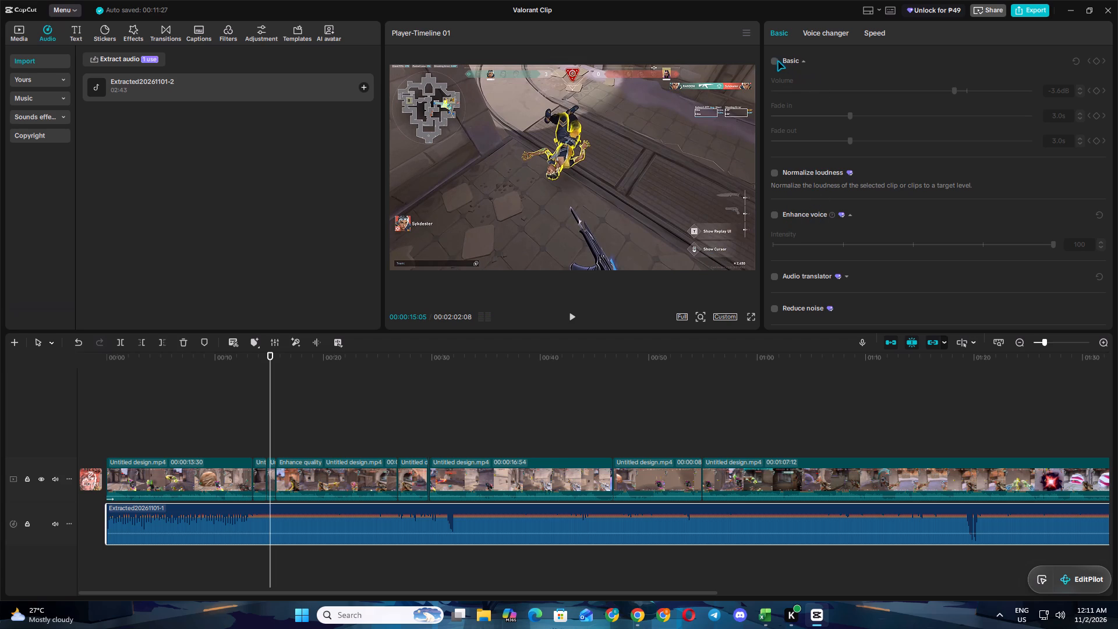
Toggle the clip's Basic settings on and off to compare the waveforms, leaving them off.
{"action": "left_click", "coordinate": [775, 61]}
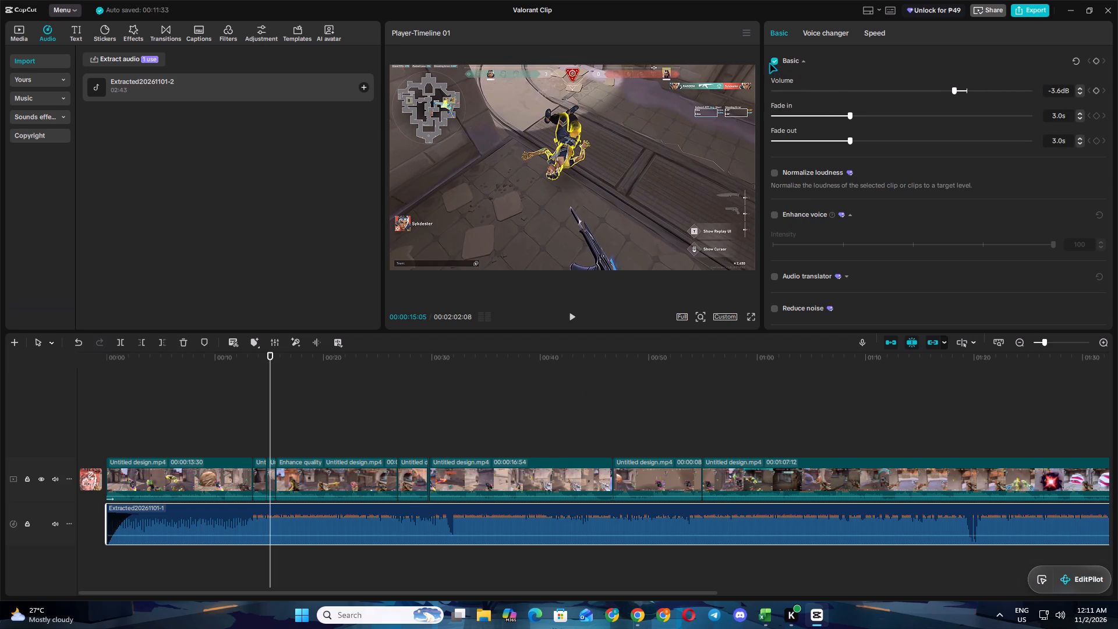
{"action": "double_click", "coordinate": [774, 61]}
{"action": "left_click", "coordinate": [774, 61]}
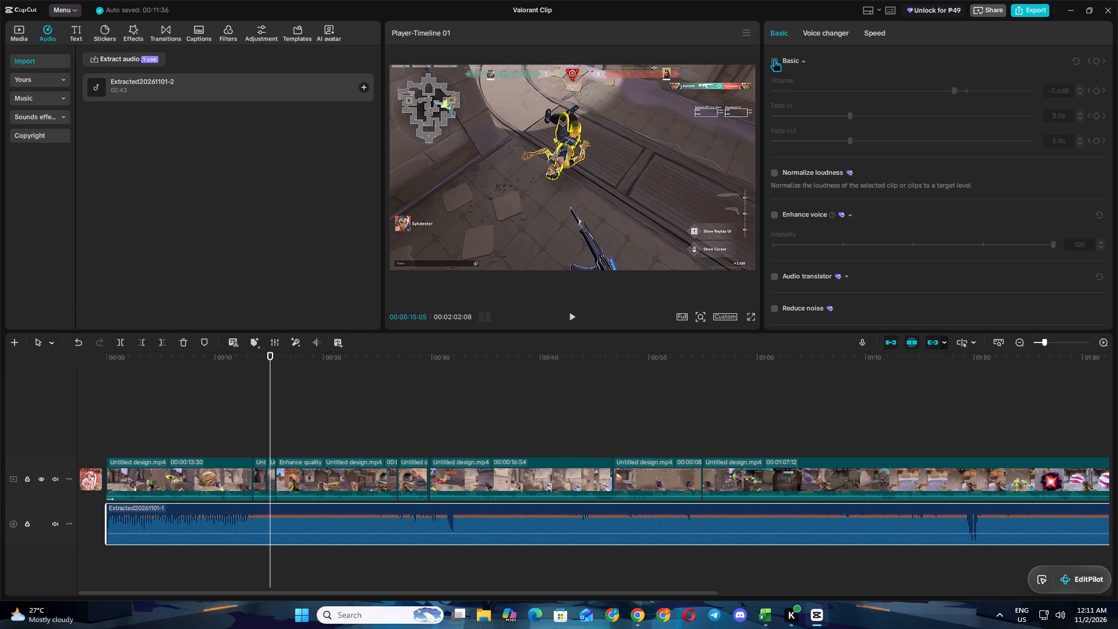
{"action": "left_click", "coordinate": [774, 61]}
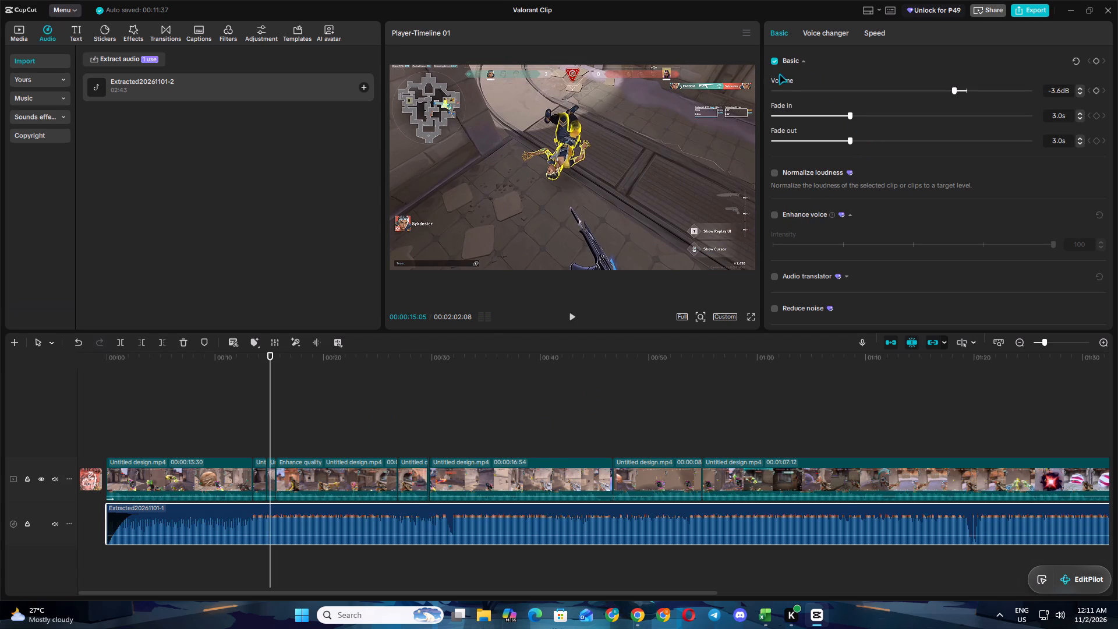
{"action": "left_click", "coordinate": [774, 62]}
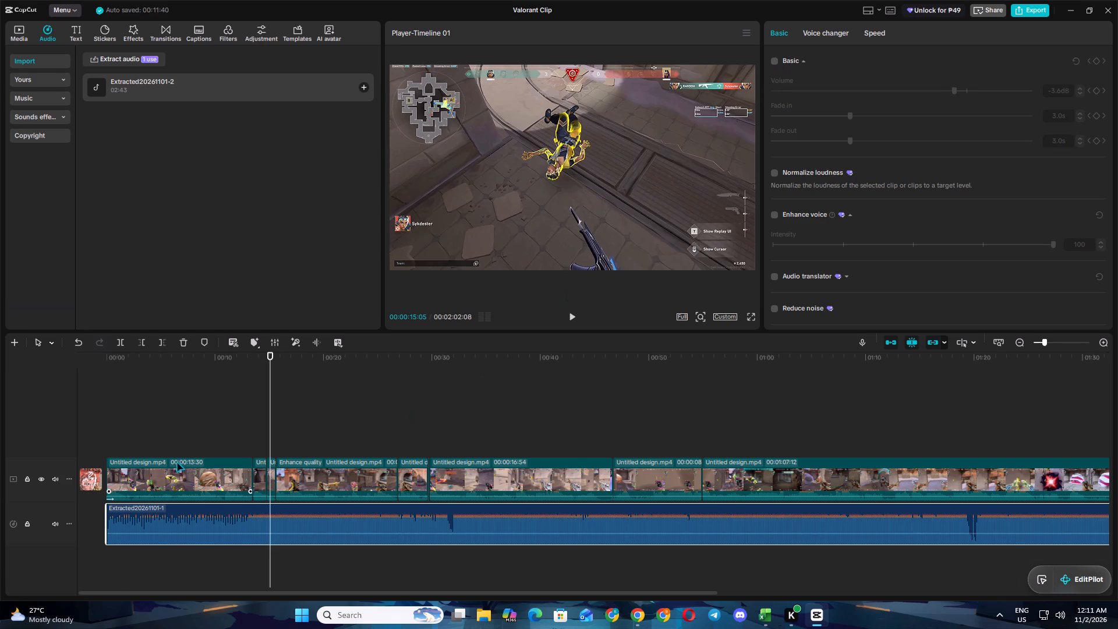
Play back the video from the beginning to hear the audio without the volume and fade settings.
{"action": "left_click", "coordinate": [121, 448]}
{"action": "left_click_drag", "start_coordinate": [122, 424], "coordinate": [76, 425]}
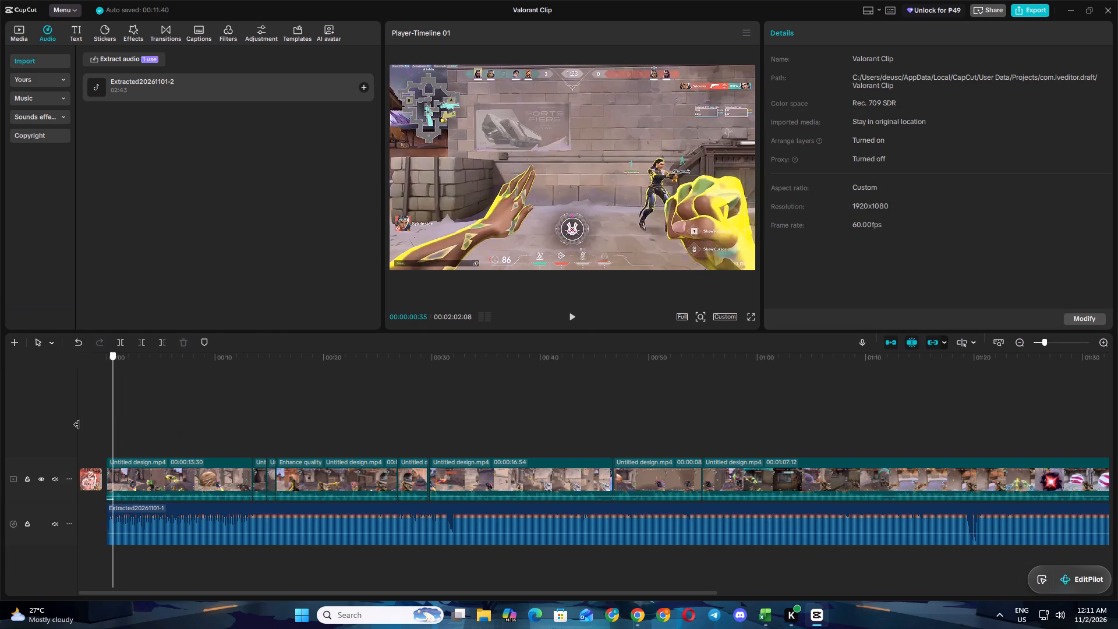
{"action": "left_click_drag", "start_coordinate": [76, 425], "coordinate": [38, 423]}
{"action": "left_click", "coordinate": [574, 318]}
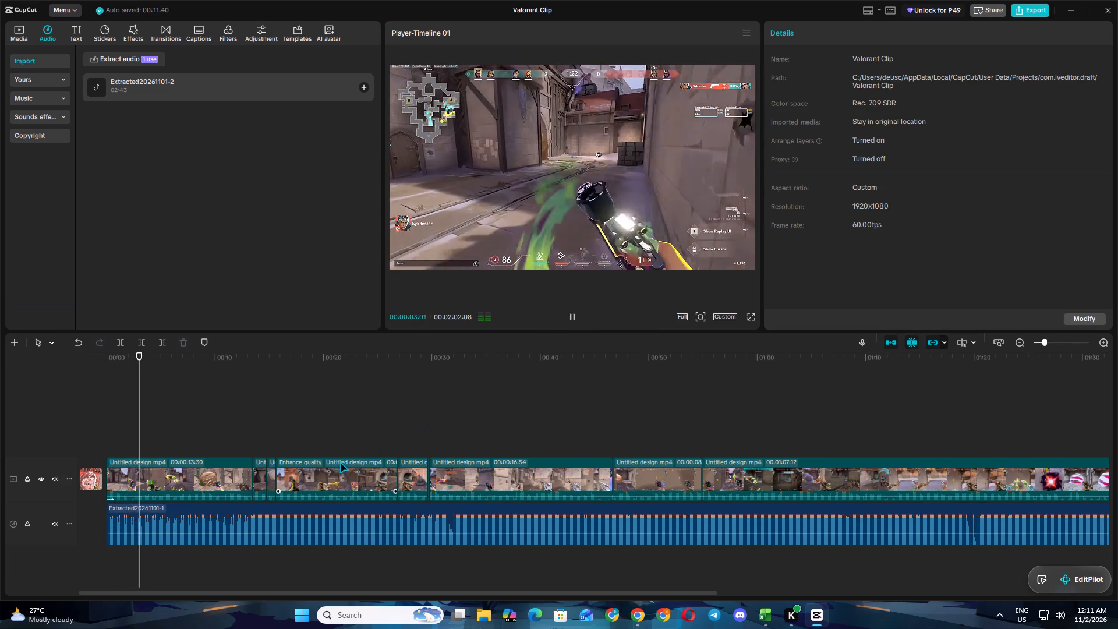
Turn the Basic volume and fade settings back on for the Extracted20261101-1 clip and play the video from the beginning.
{"action": "left_click", "coordinate": [528, 532]}
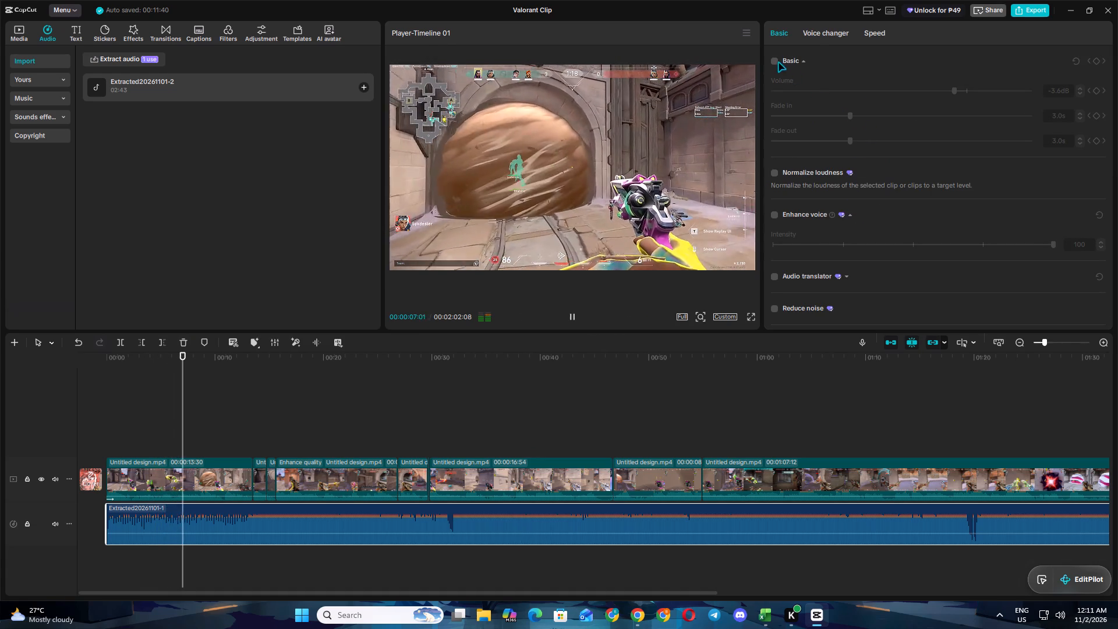
{"action": "left_click", "coordinate": [774, 62]}
{"action": "left_click_drag", "start_coordinate": [184, 392], "coordinate": [37, 390]}
{"action": "left_click", "coordinate": [568, 320]}
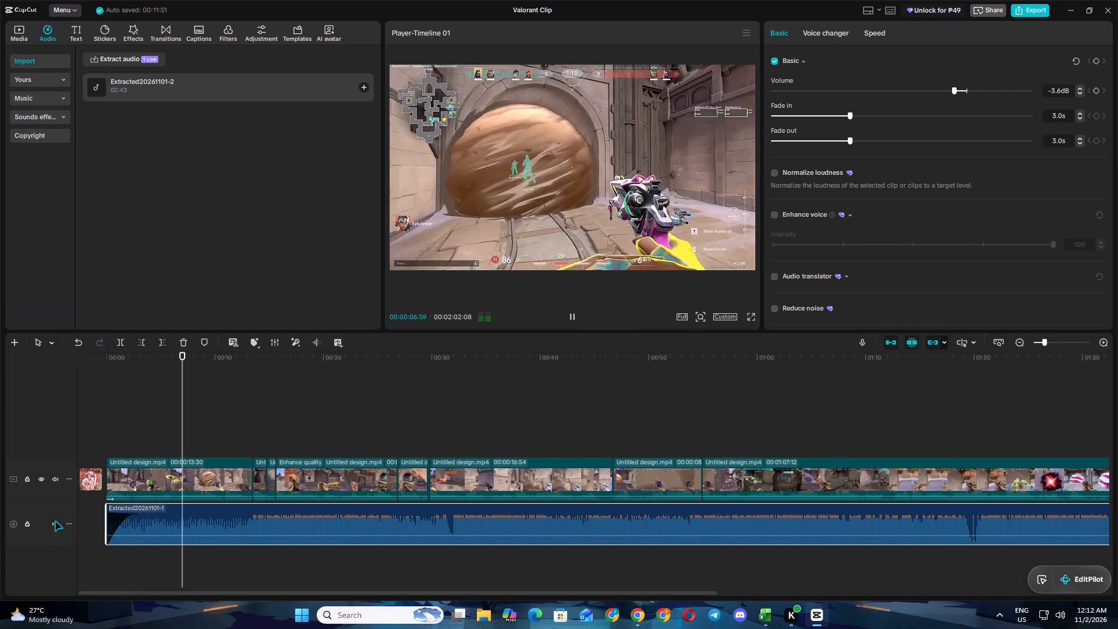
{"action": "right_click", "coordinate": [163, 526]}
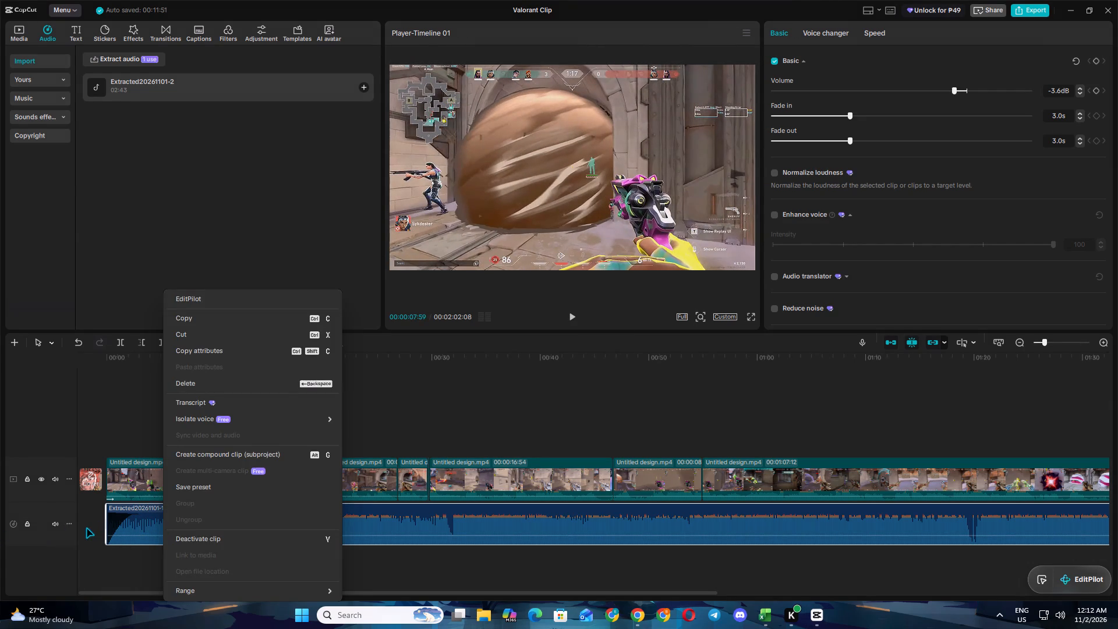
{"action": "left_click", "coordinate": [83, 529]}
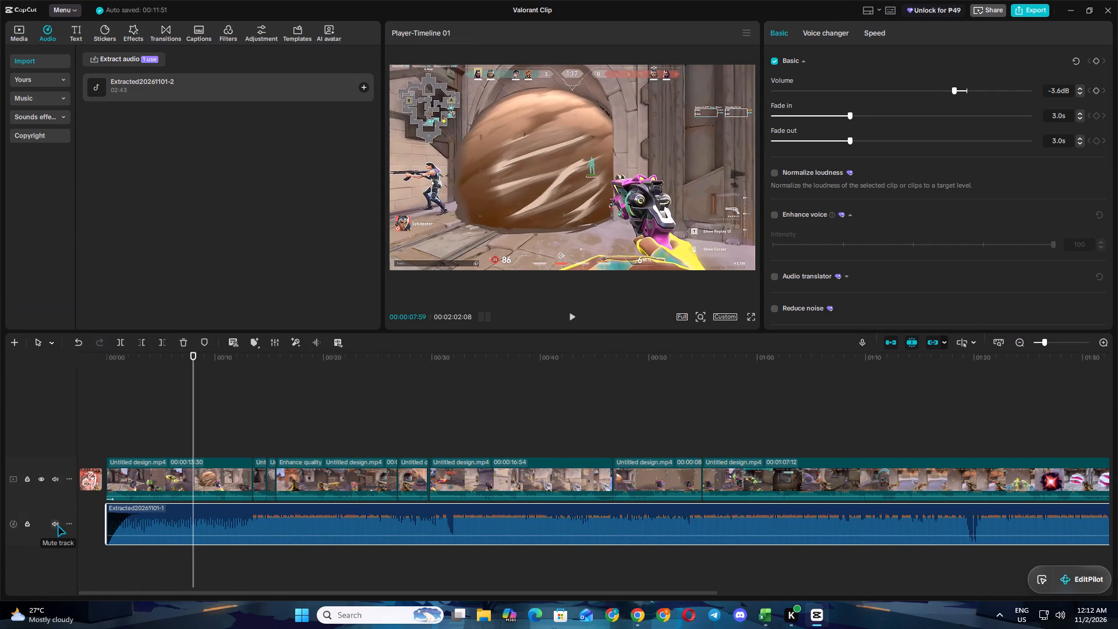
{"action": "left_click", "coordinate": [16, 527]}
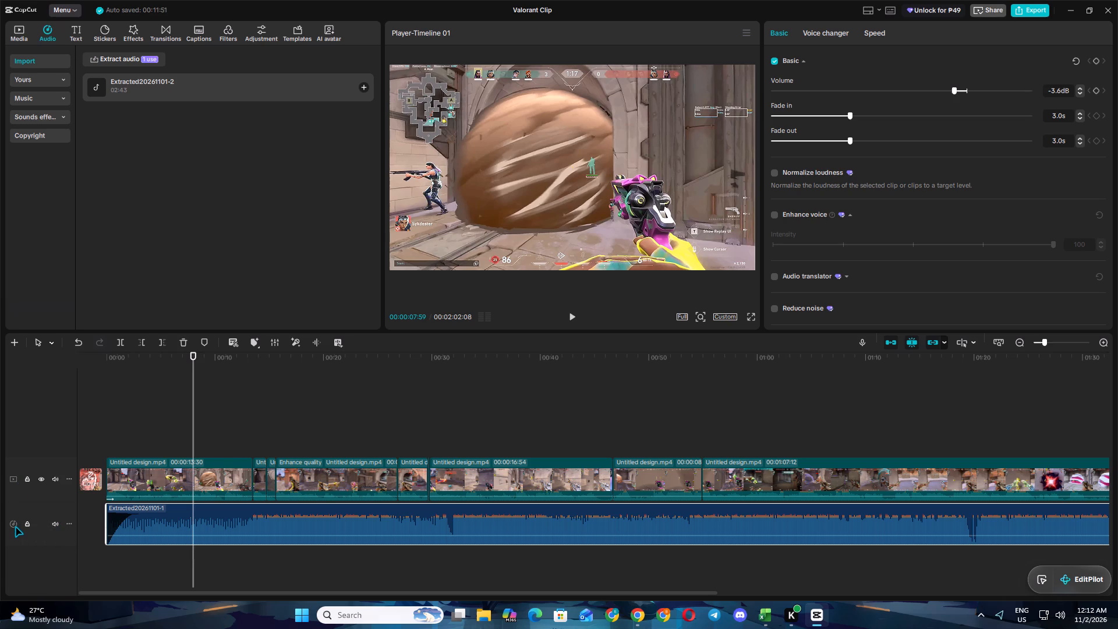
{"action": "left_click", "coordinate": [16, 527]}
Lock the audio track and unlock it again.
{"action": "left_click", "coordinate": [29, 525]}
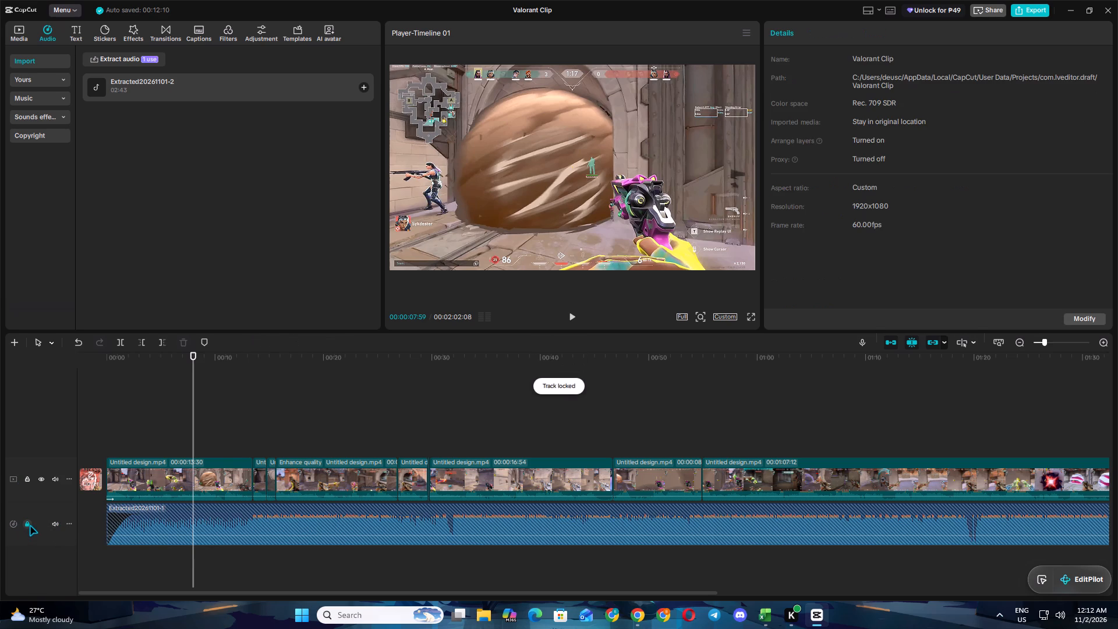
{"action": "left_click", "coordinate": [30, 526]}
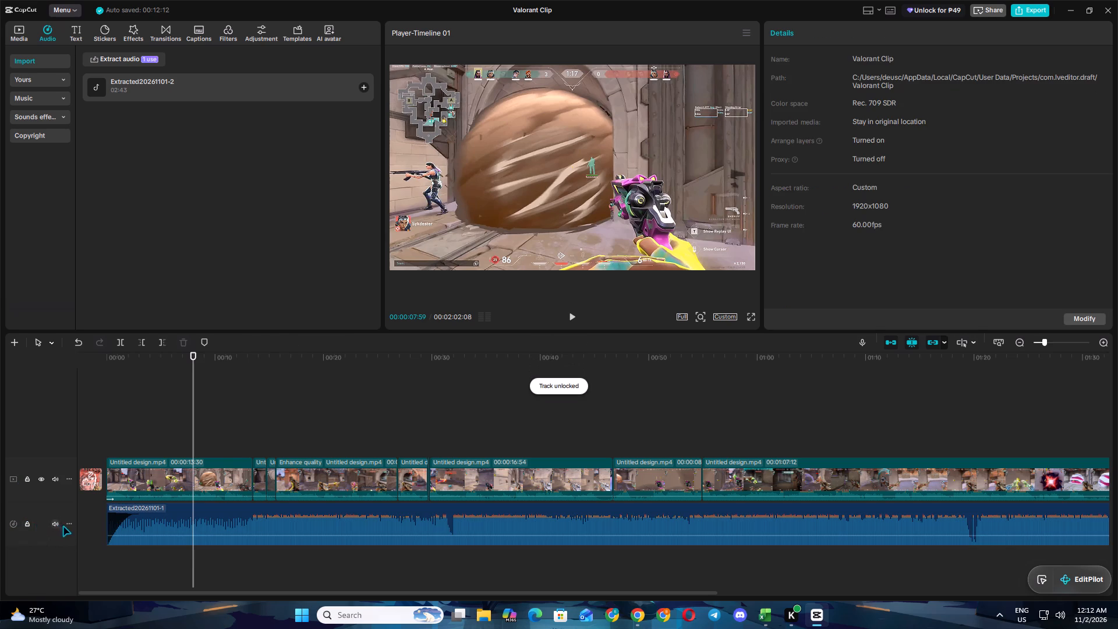
Try the Short track height on the audio track and set it to Default.
{"action": "left_click", "coordinate": [72, 527]}
{"action": "left_click", "coordinate": [98, 534]}
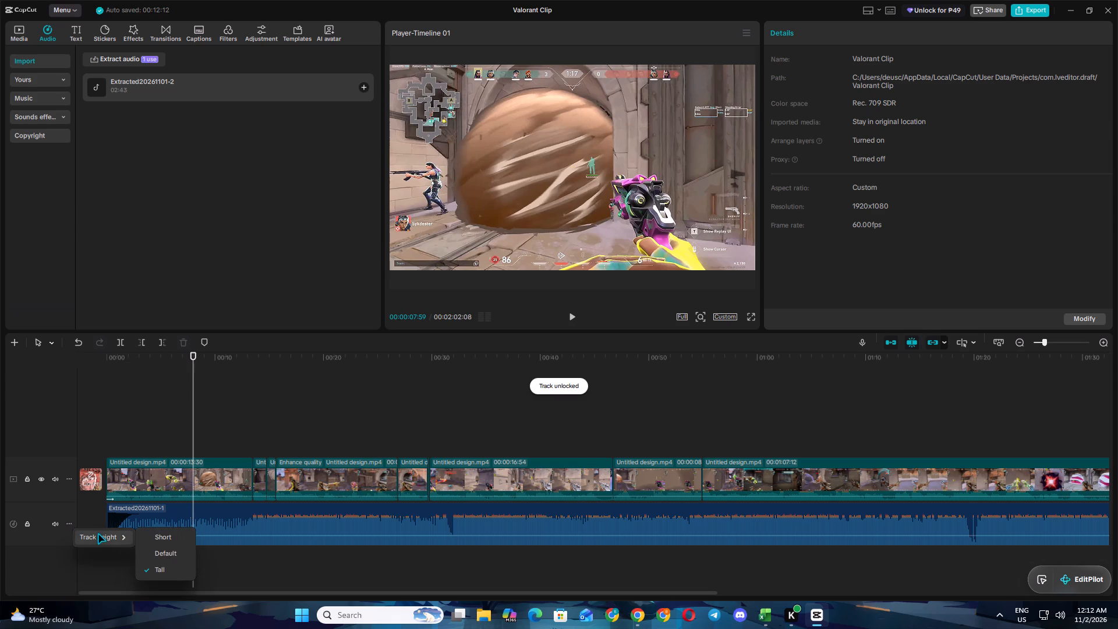
{"action": "scroll", "coordinate": [172, 542], "scroll_direction": "down", "scroll_amount": 1}
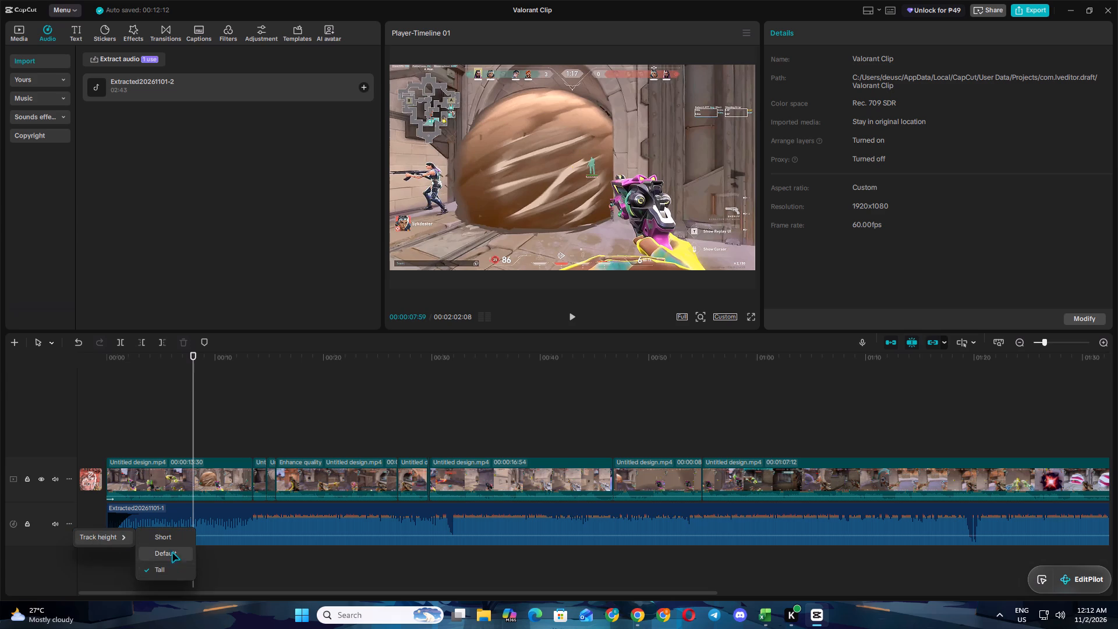
{"action": "left_click", "coordinate": [172, 541]}
{"action": "left_click", "coordinate": [68, 511]}
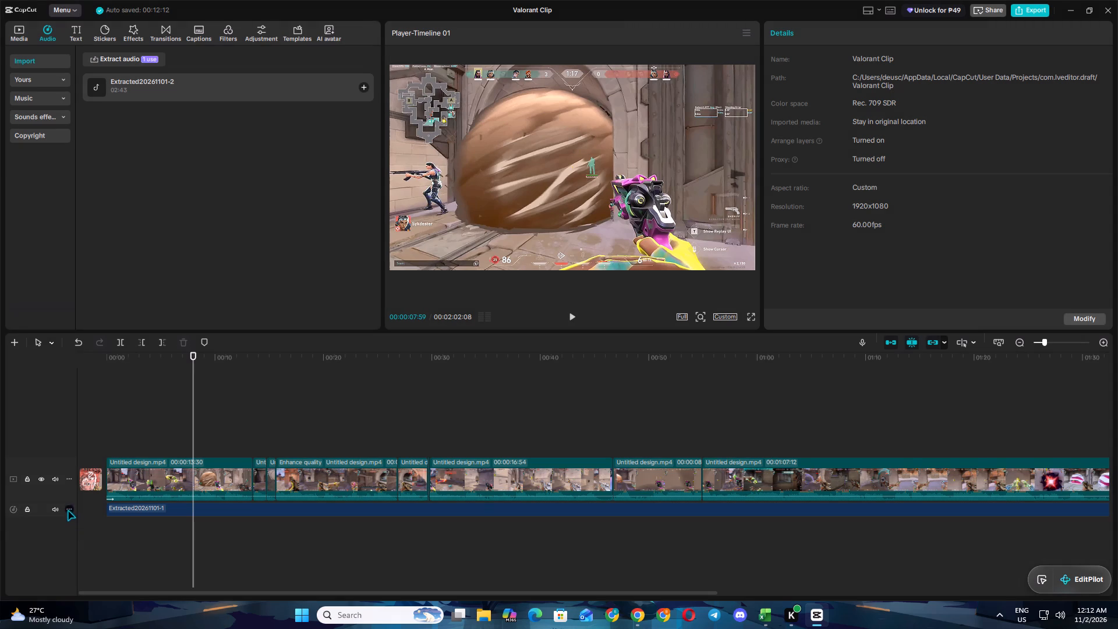
{"action": "left_click", "coordinate": [158, 539]}
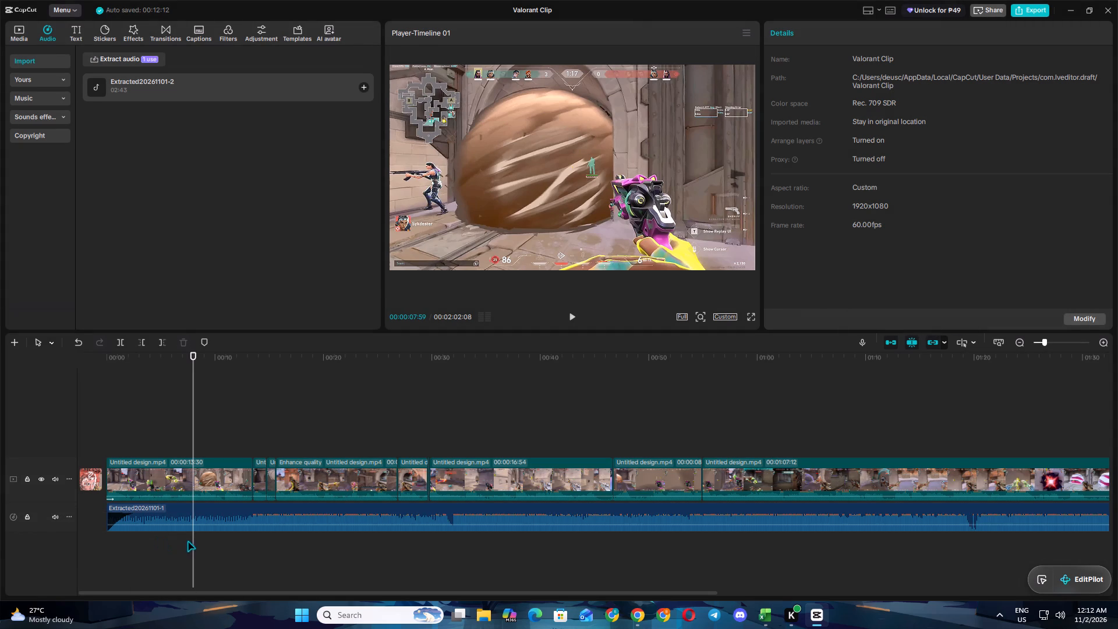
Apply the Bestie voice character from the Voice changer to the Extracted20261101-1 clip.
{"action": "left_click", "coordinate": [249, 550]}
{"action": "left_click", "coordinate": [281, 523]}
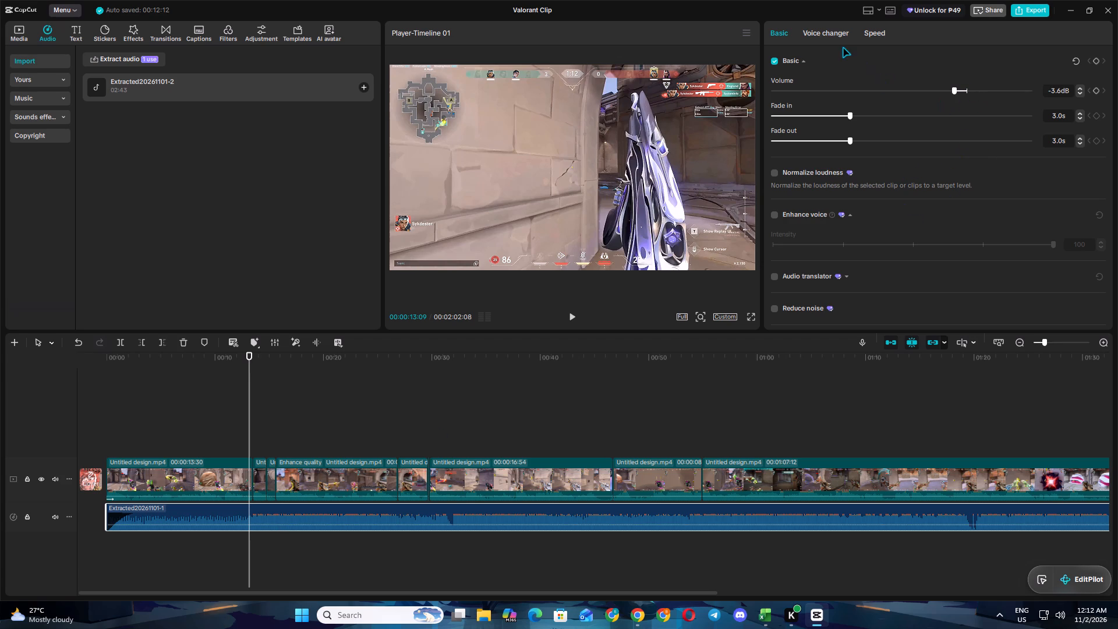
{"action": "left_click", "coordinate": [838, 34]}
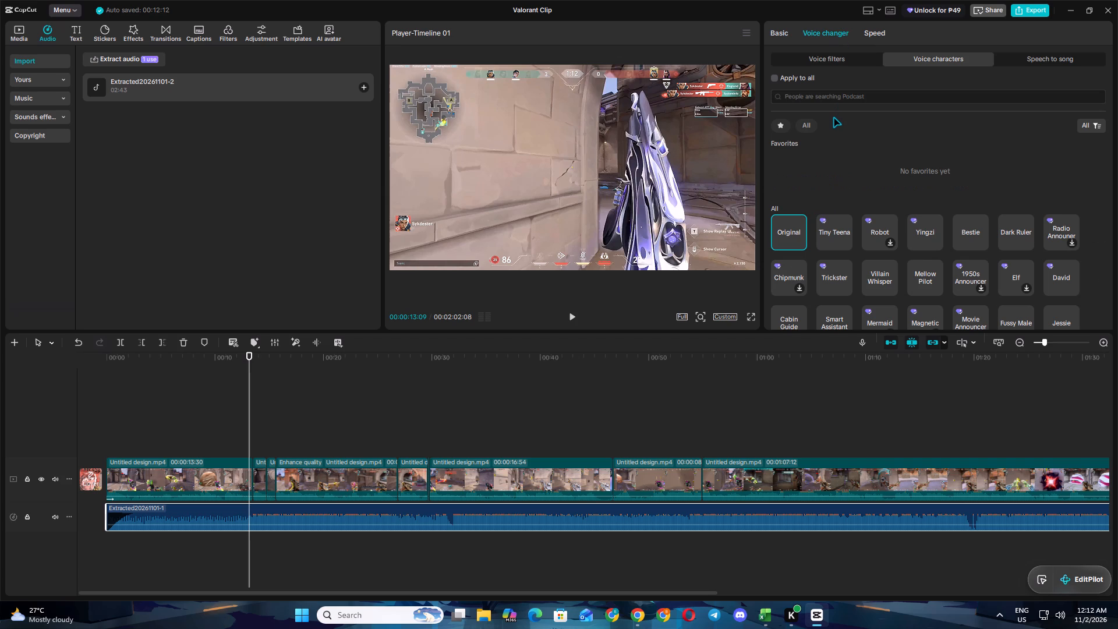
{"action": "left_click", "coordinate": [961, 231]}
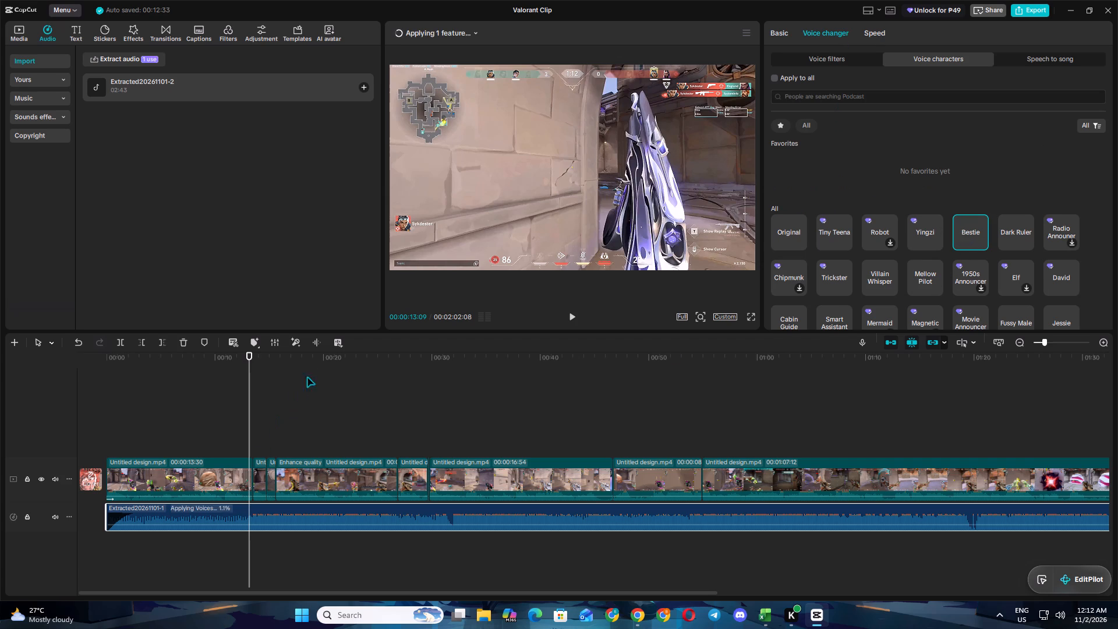
Play the video from about 12 seconds to hear the Bestie voice on the soundtrack.
{"action": "left_click", "coordinate": [569, 319]}
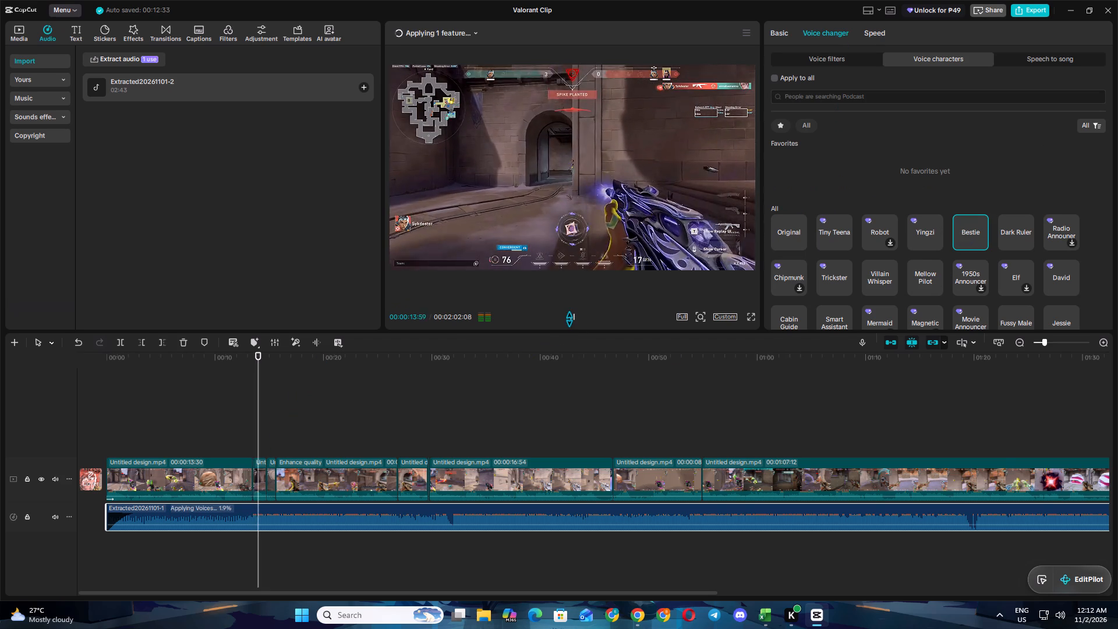
{"action": "left_click", "coordinate": [221, 419]}
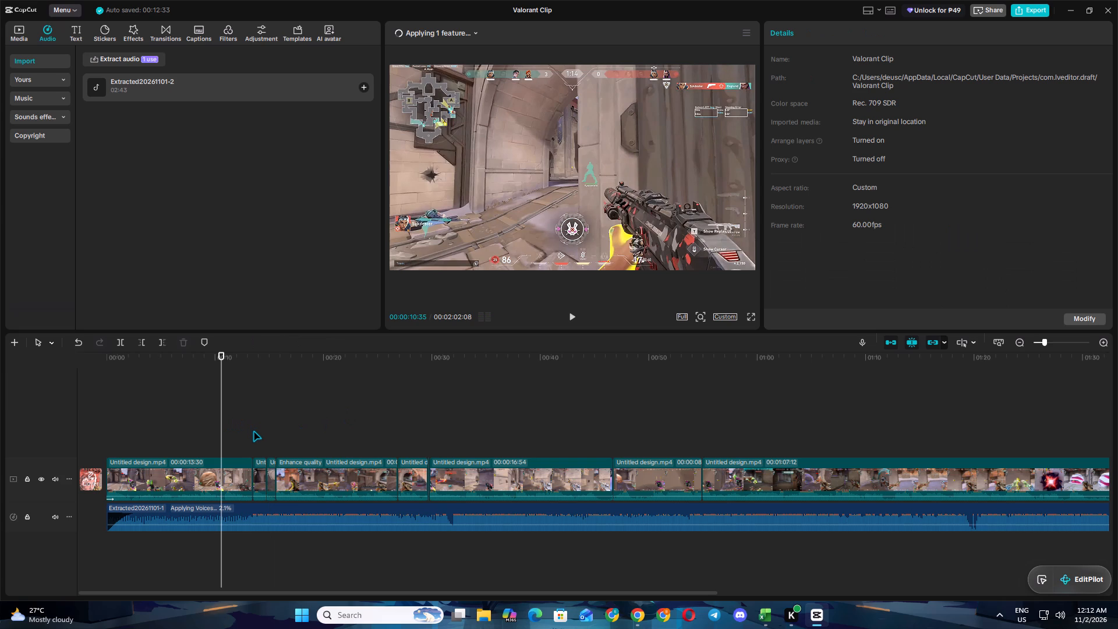
{"action": "left_click", "coordinate": [239, 435]}
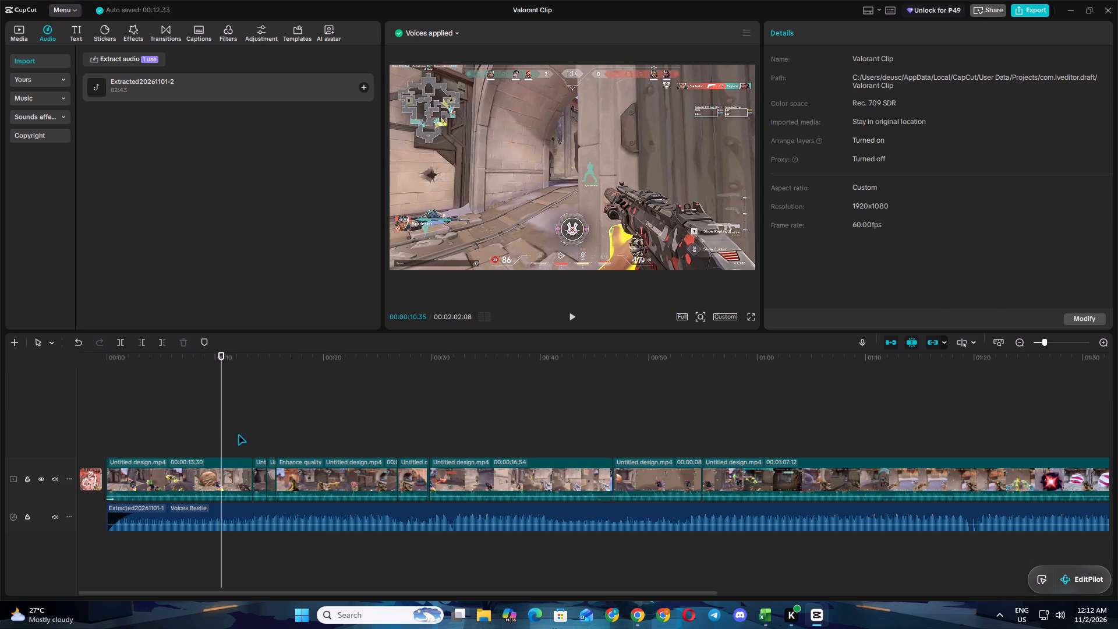
{"action": "left_click", "coordinate": [243, 433]}
{"action": "left_click", "coordinate": [246, 428]}
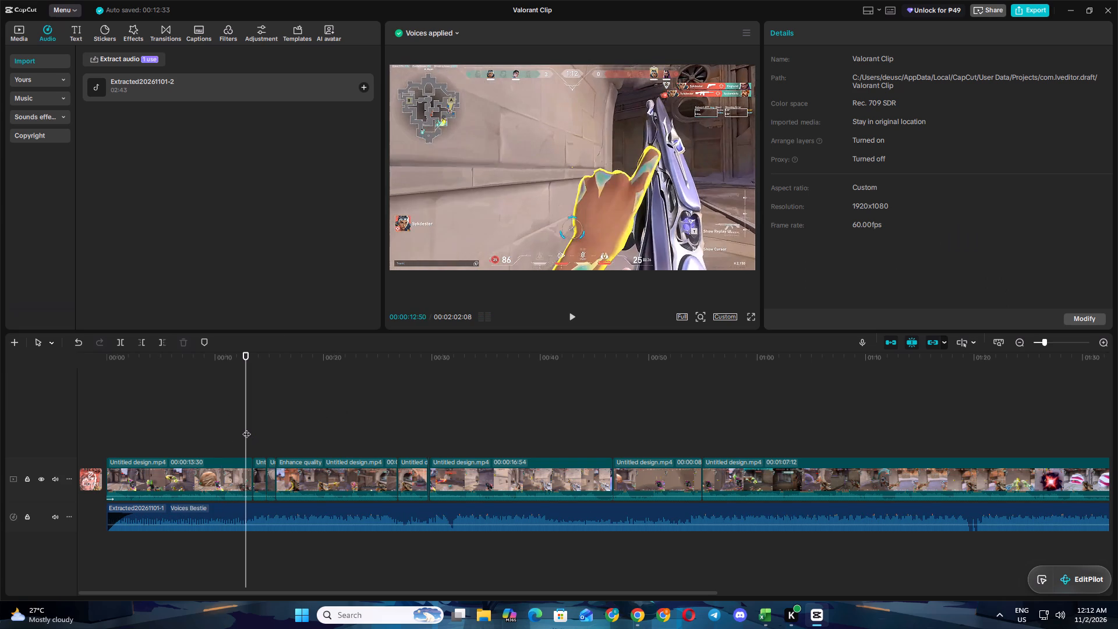
{"action": "left_click", "coordinate": [572, 321]}
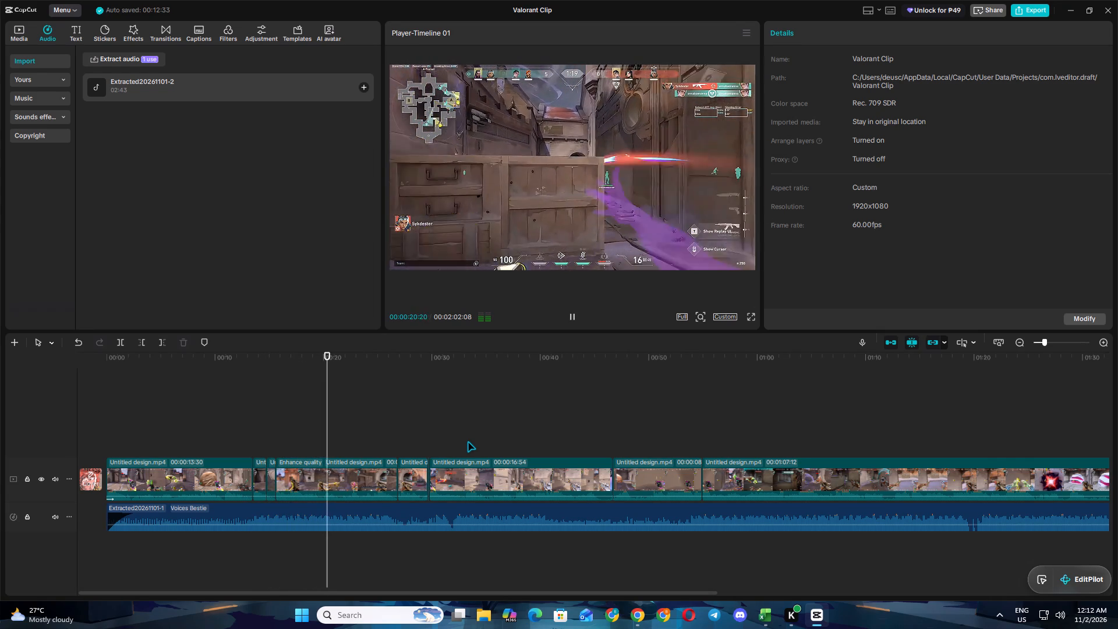
{"action": "left_click", "coordinate": [244, 446]}
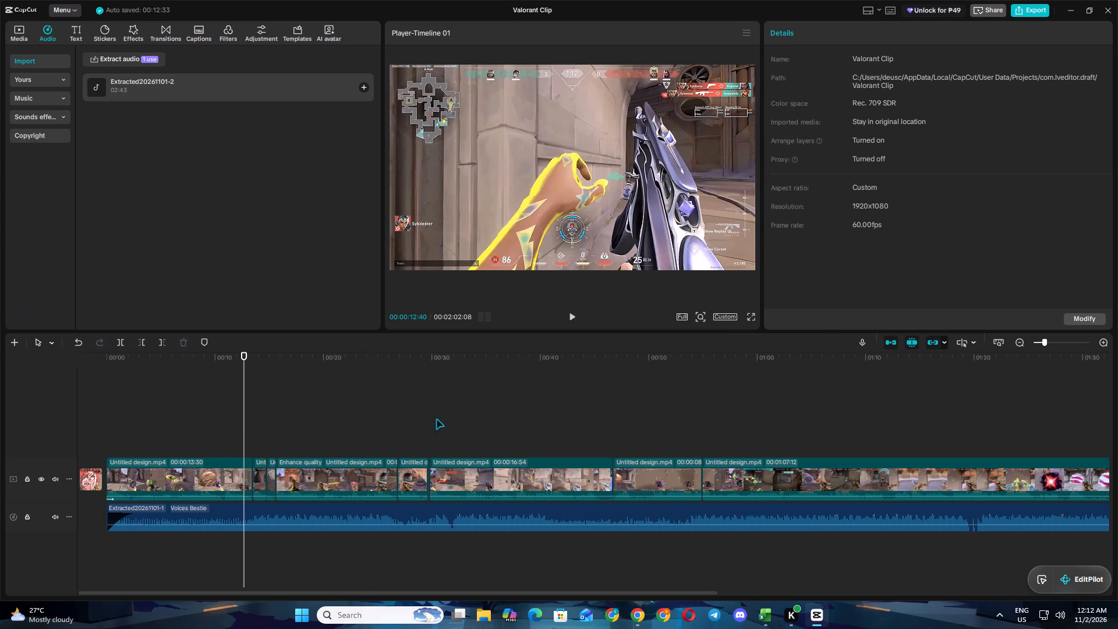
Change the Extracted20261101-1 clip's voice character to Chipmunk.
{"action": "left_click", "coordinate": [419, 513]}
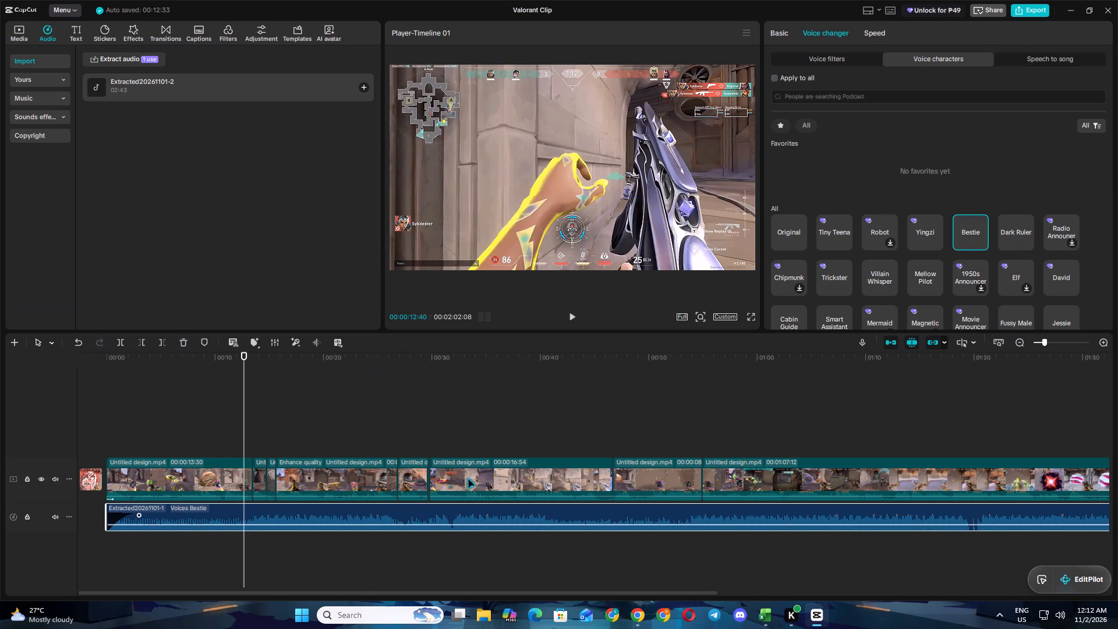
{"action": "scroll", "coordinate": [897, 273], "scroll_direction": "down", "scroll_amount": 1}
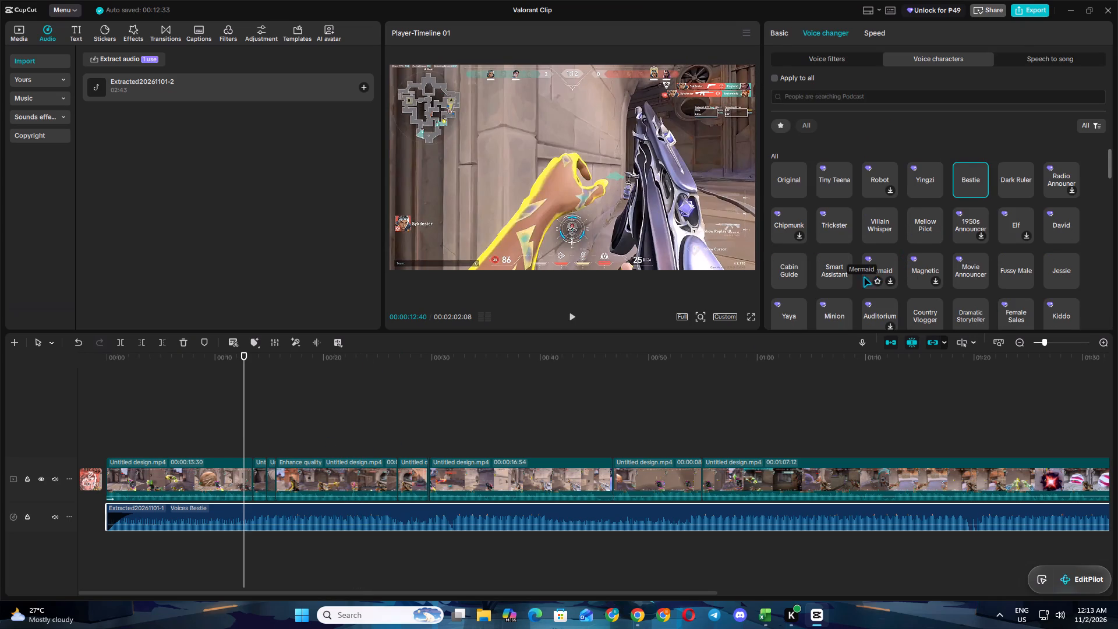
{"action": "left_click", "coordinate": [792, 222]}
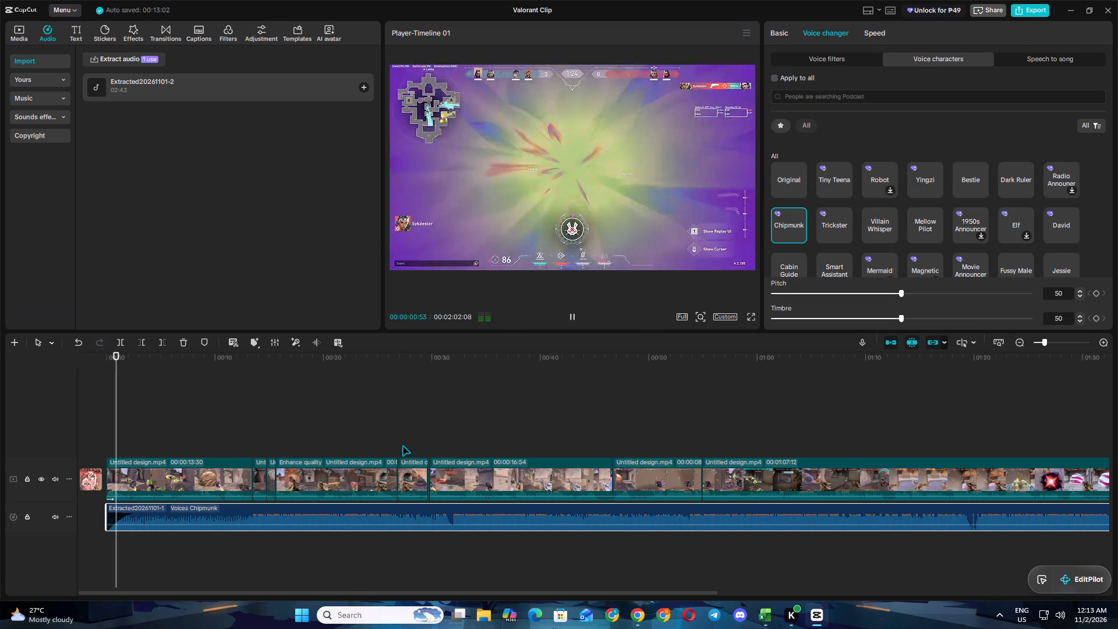
Play the video from about 12 seconds with the Chipmunk voice, muting the video track partway through and unmuting it again.
{"action": "left_click", "coordinate": [239, 431]}
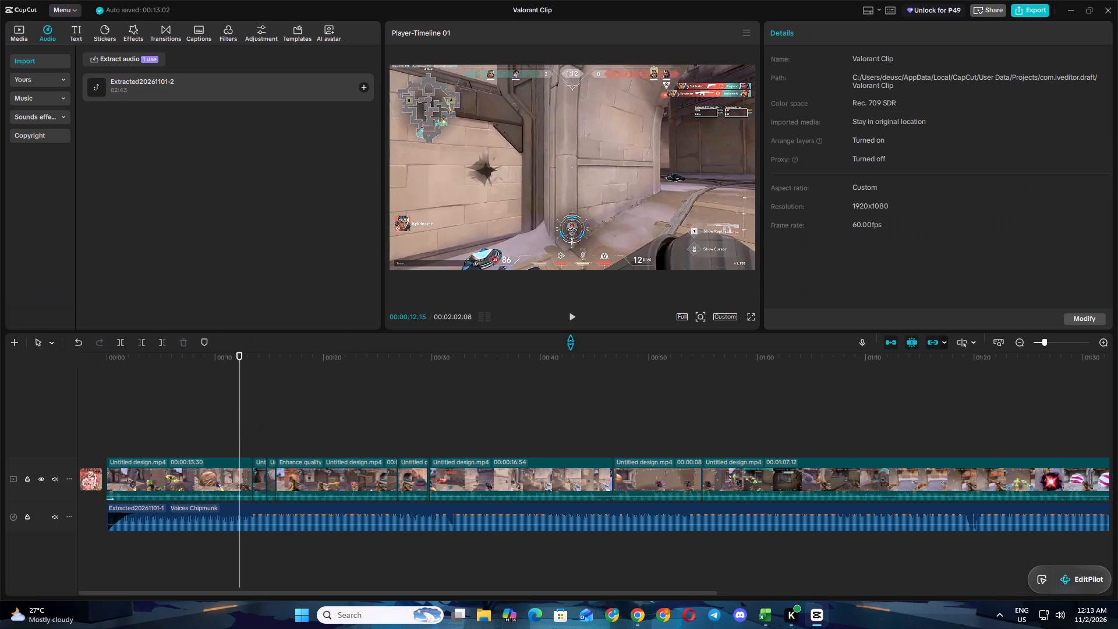
{"action": "left_click", "coordinate": [573, 317]}
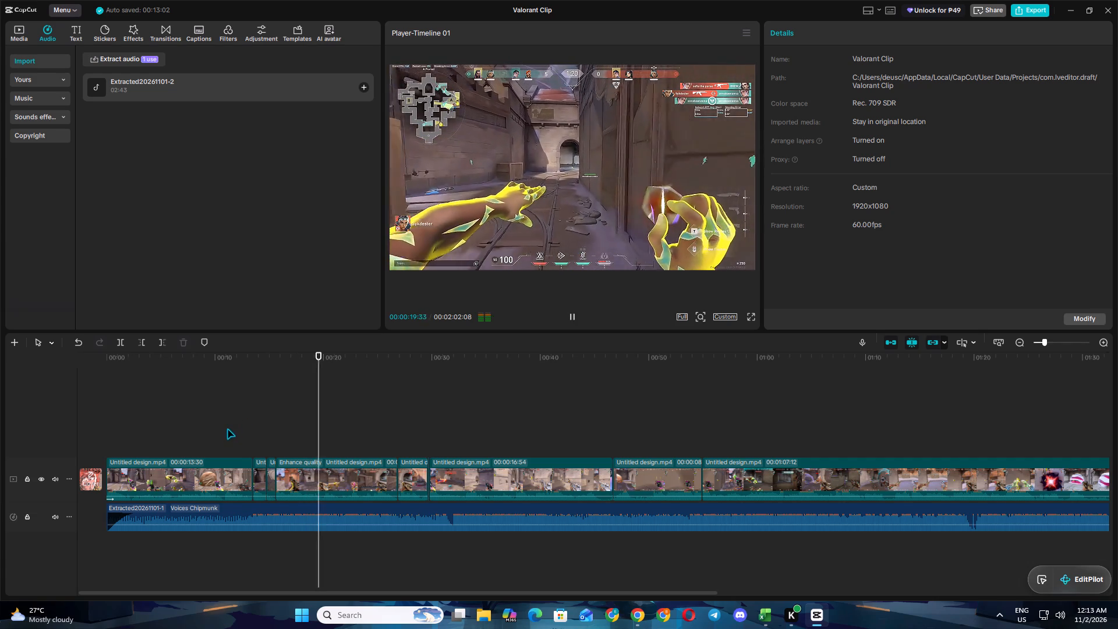
{"action": "left_click", "coordinate": [55, 482]}
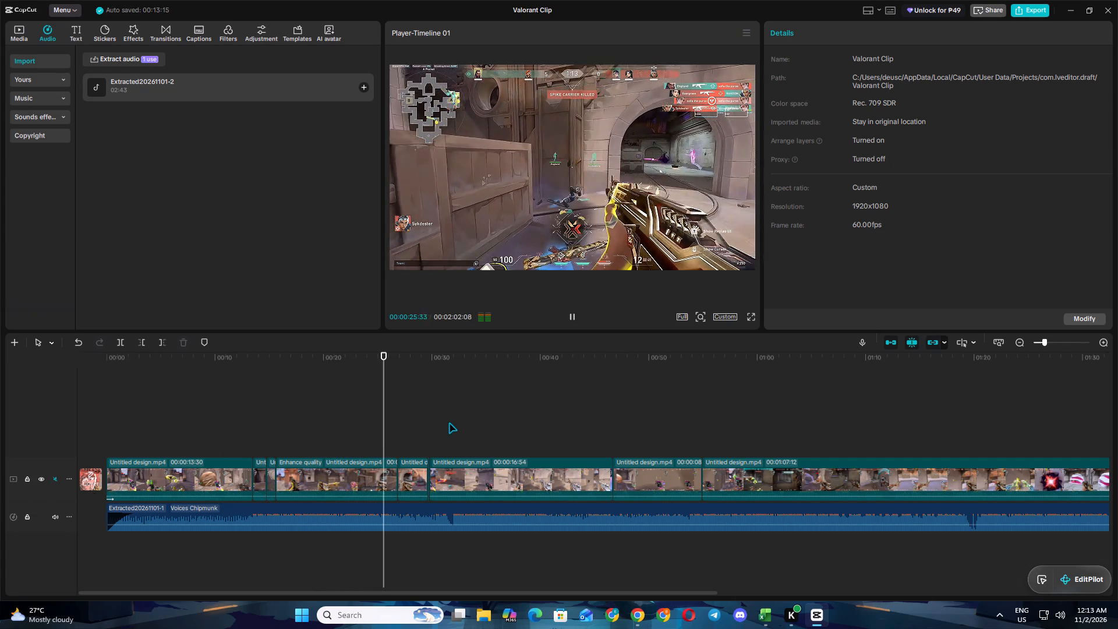
{"action": "left_click", "coordinate": [55, 481]}
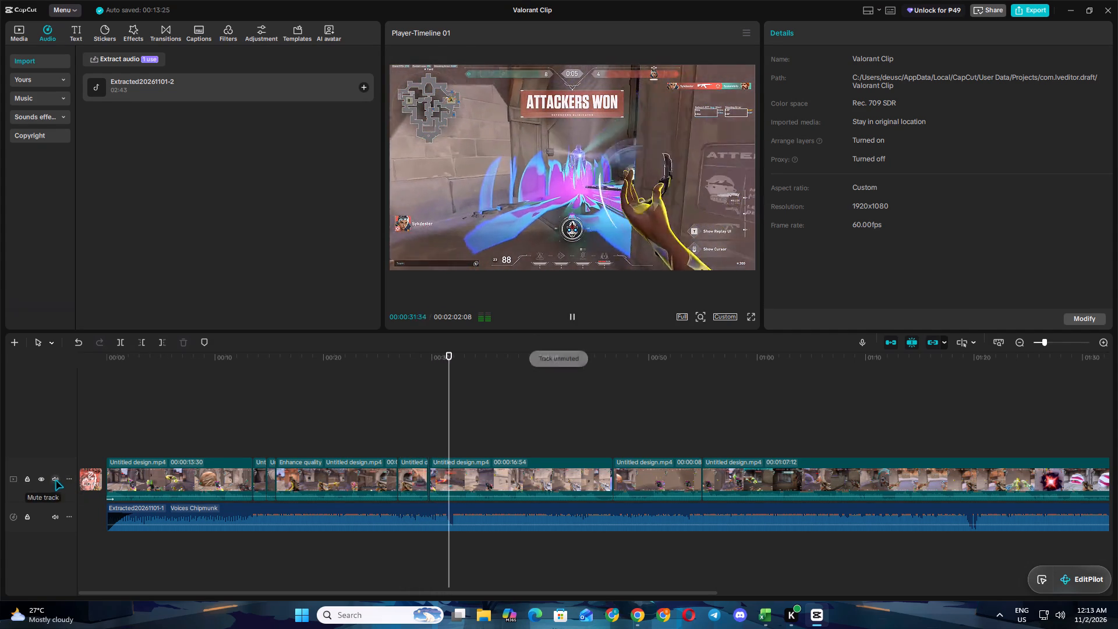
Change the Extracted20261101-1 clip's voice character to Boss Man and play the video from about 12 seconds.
{"action": "left_click", "coordinate": [223, 432]}
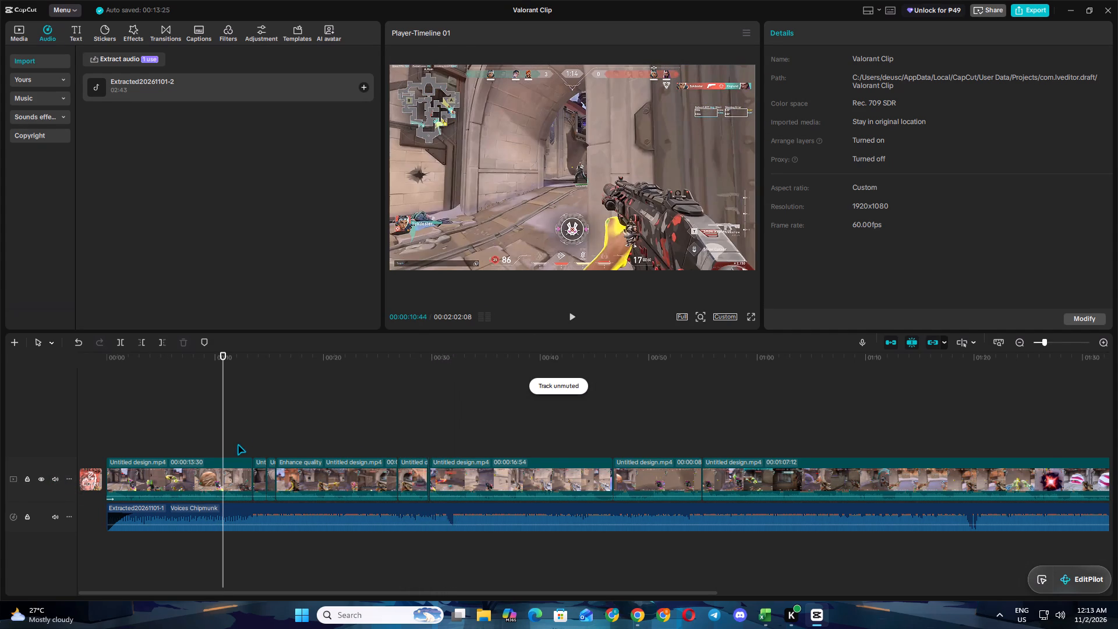
{"action": "left_click", "coordinate": [239, 445]}
{"action": "left_click", "coordinate": [314, 521]}
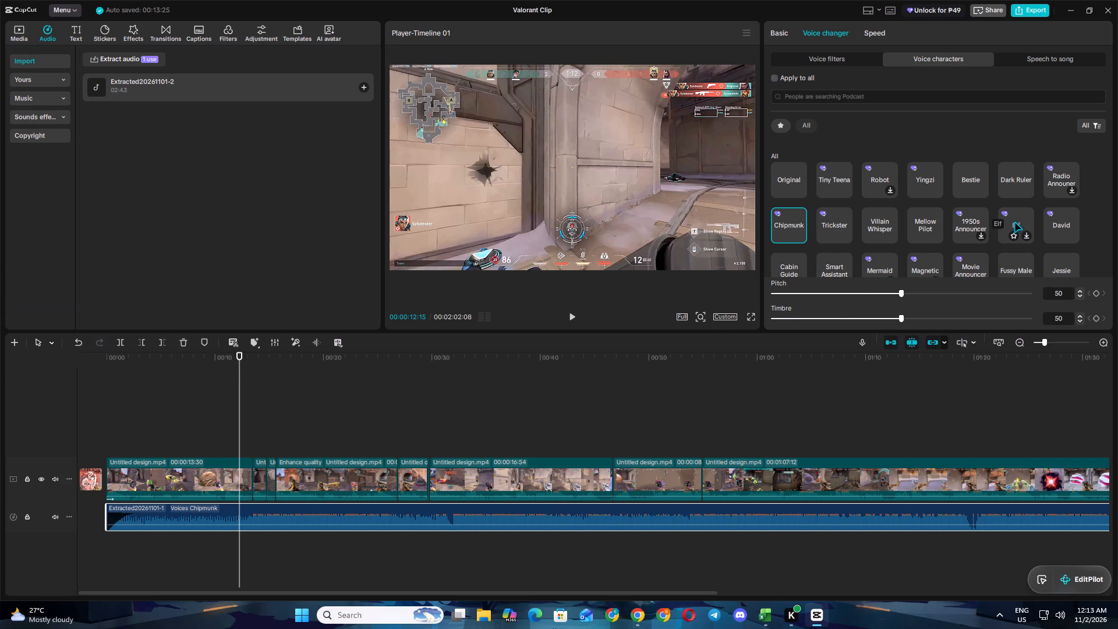
{"action": "scroll", "coordinate": [1013, 223], "scroll_direction": "down", "scroll_amount": 1}
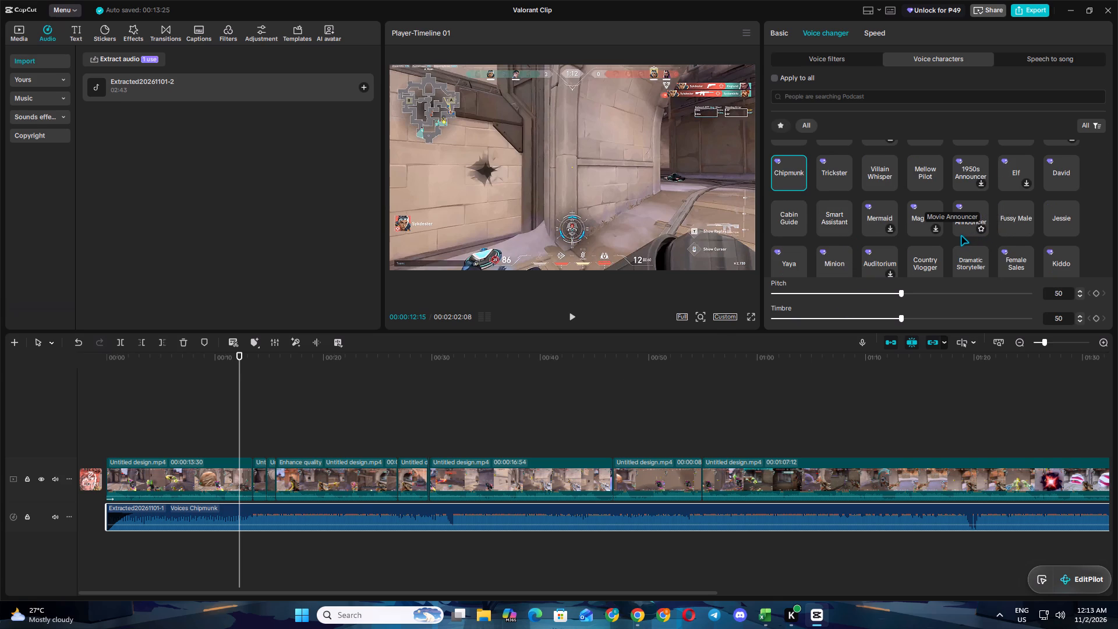
{"action": "scroll", "coordinate": [957, 239], "scroll_direction": "down", "scroll_amount": 1}
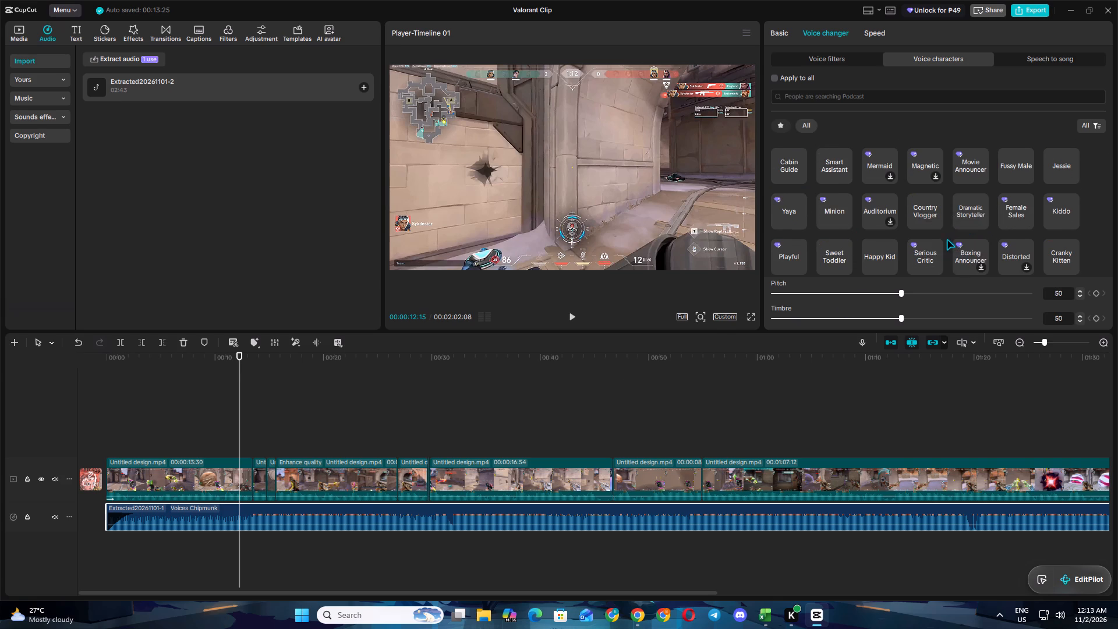
{"action": "scroll", "coordinate": [942, 240], "scroll_direction": "down", "scroll_amount": 1}
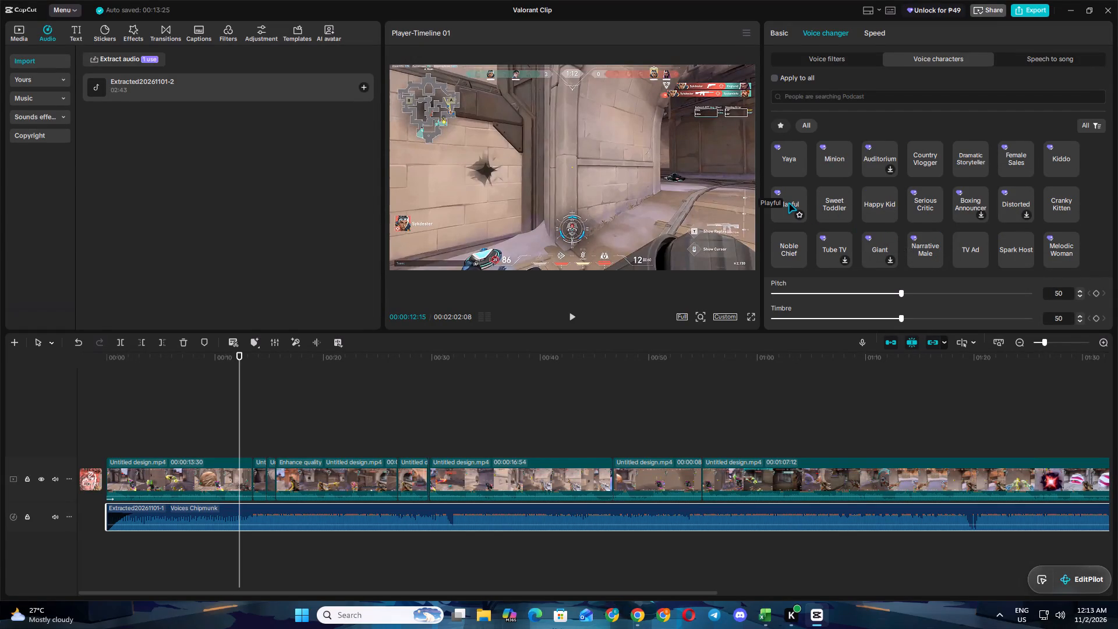
{"action": "scroll", "coordinate": [788, 203], "scroll_direction": "down", "scroll_amount": 7}
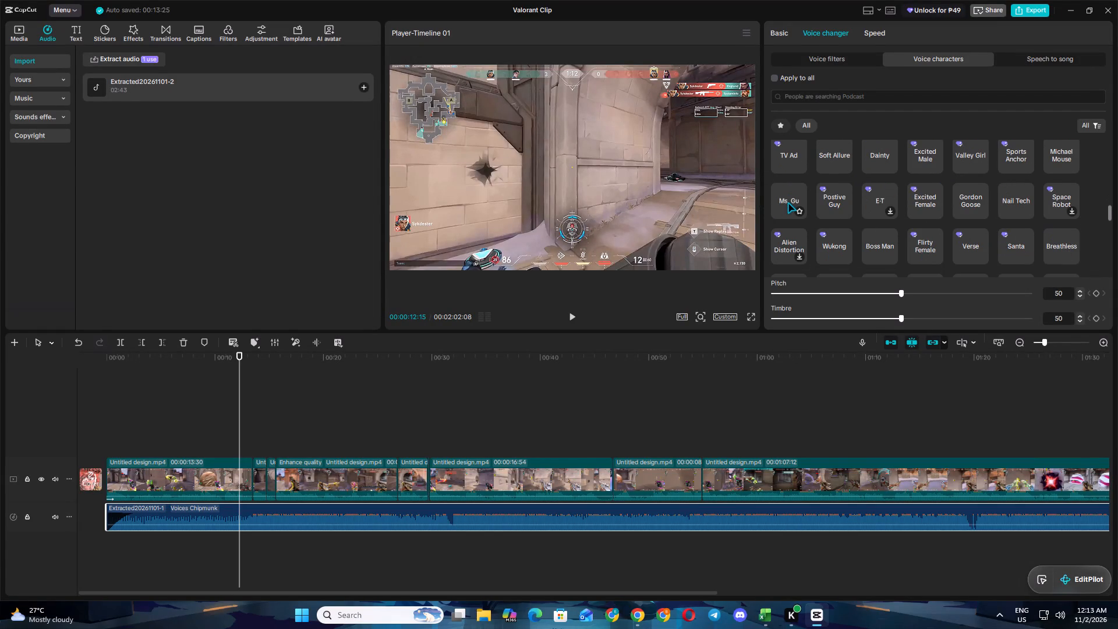
{"action": "scroll", "coordinate": [786, 206], "scroll_direction": "down", "scroll_amount": 1}
{"action": "left_click", "coordinate": [878, 195]}
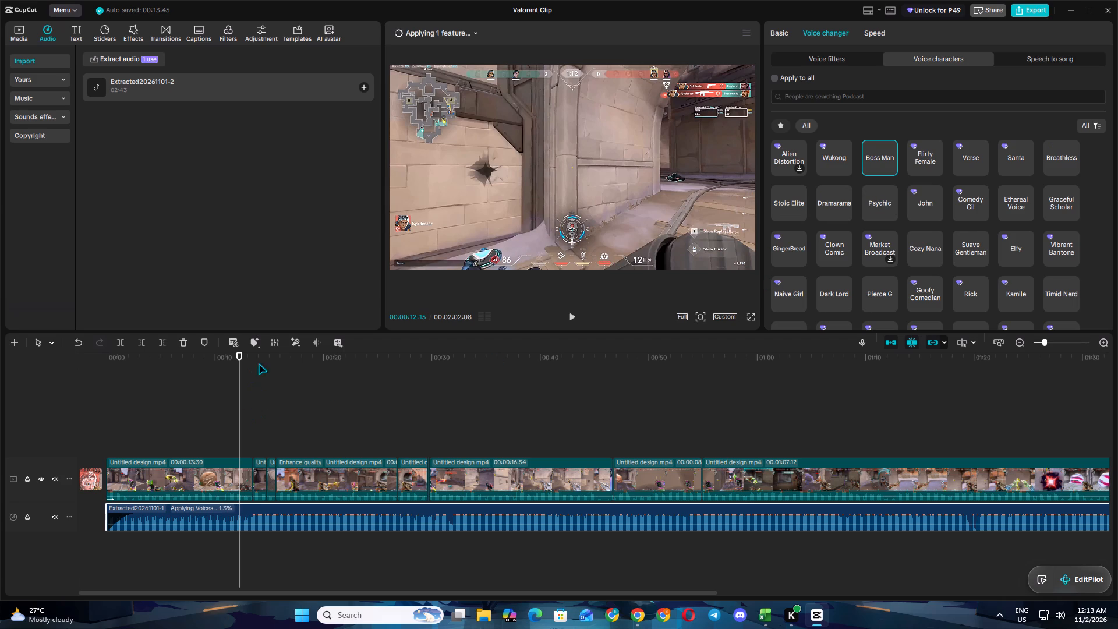
{"action": "left_click", "coordinate": [572, 314]}
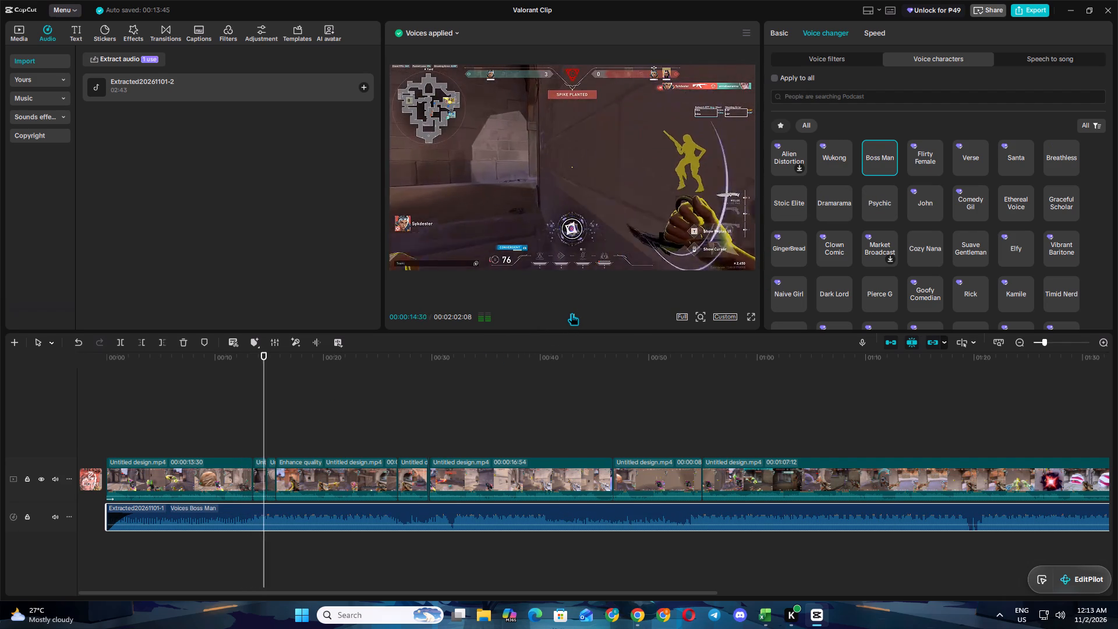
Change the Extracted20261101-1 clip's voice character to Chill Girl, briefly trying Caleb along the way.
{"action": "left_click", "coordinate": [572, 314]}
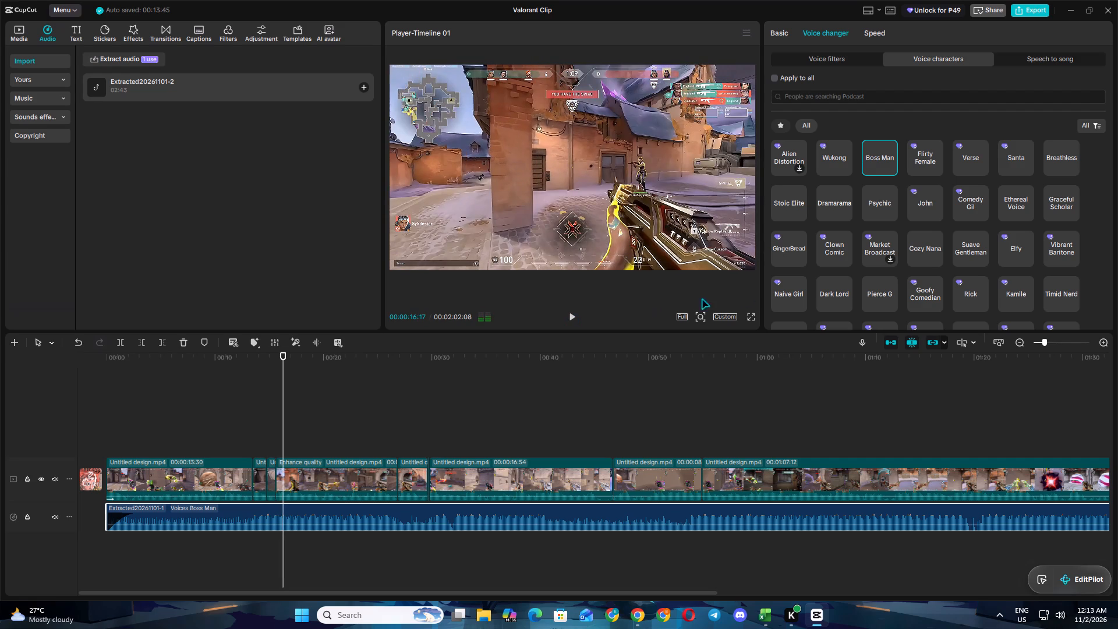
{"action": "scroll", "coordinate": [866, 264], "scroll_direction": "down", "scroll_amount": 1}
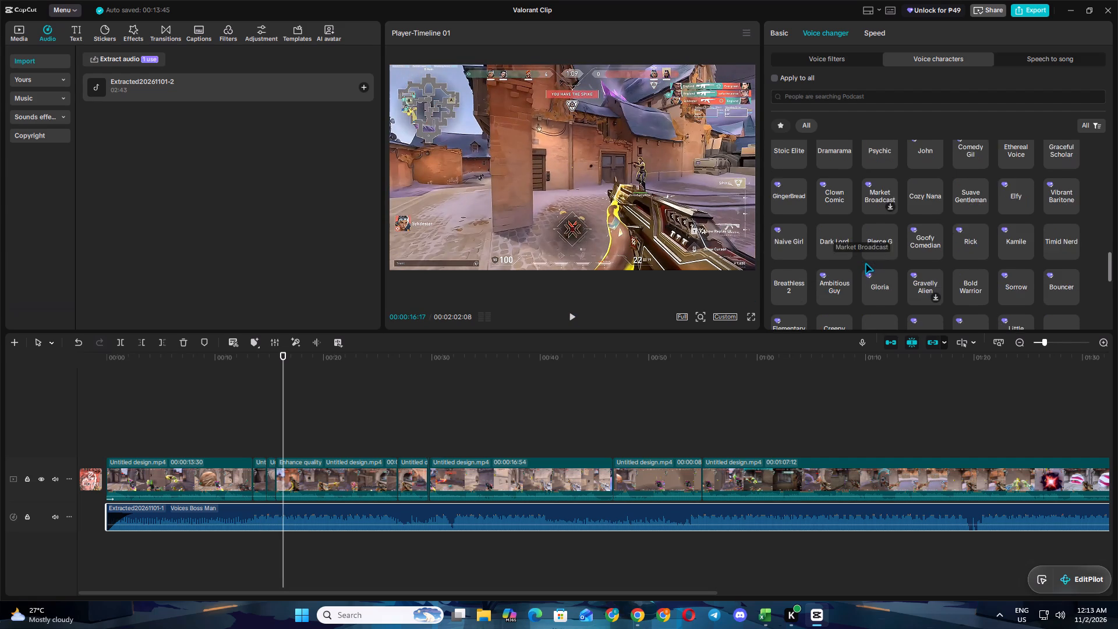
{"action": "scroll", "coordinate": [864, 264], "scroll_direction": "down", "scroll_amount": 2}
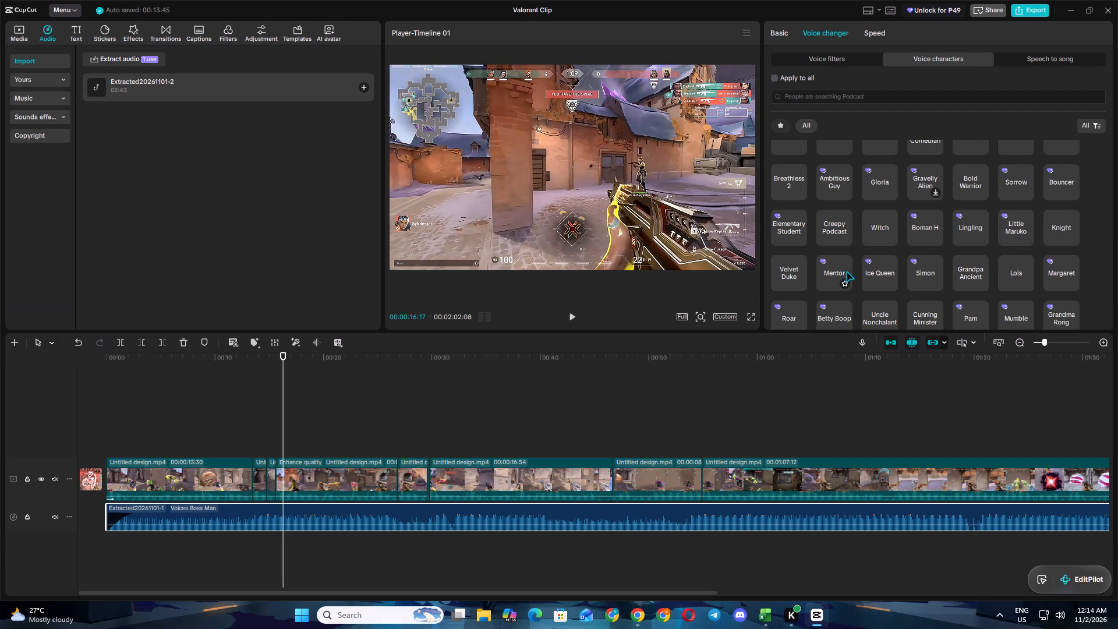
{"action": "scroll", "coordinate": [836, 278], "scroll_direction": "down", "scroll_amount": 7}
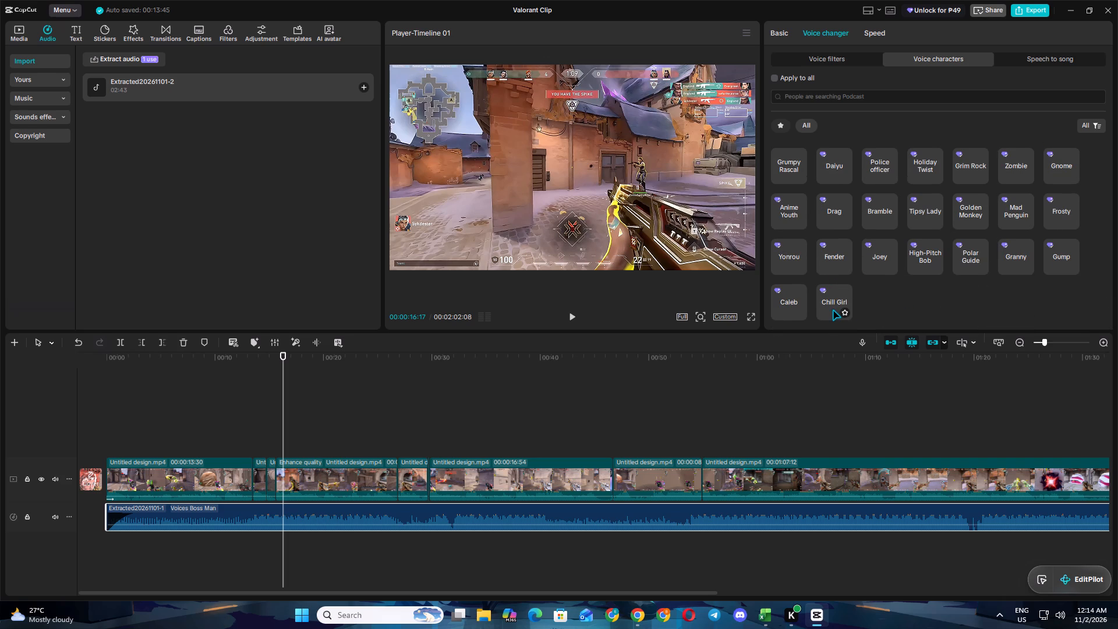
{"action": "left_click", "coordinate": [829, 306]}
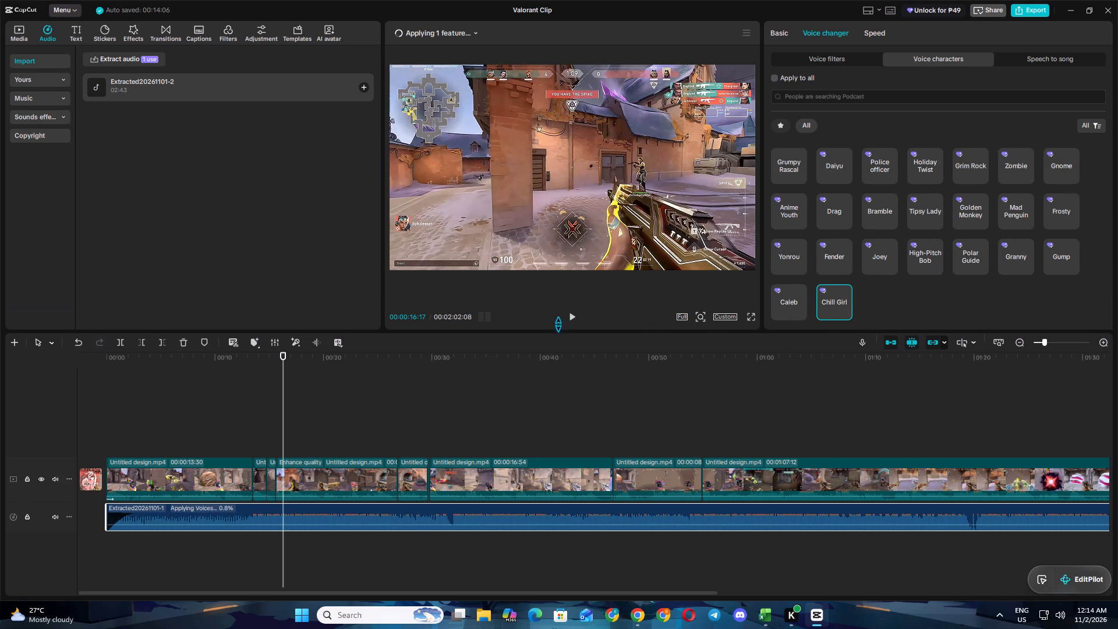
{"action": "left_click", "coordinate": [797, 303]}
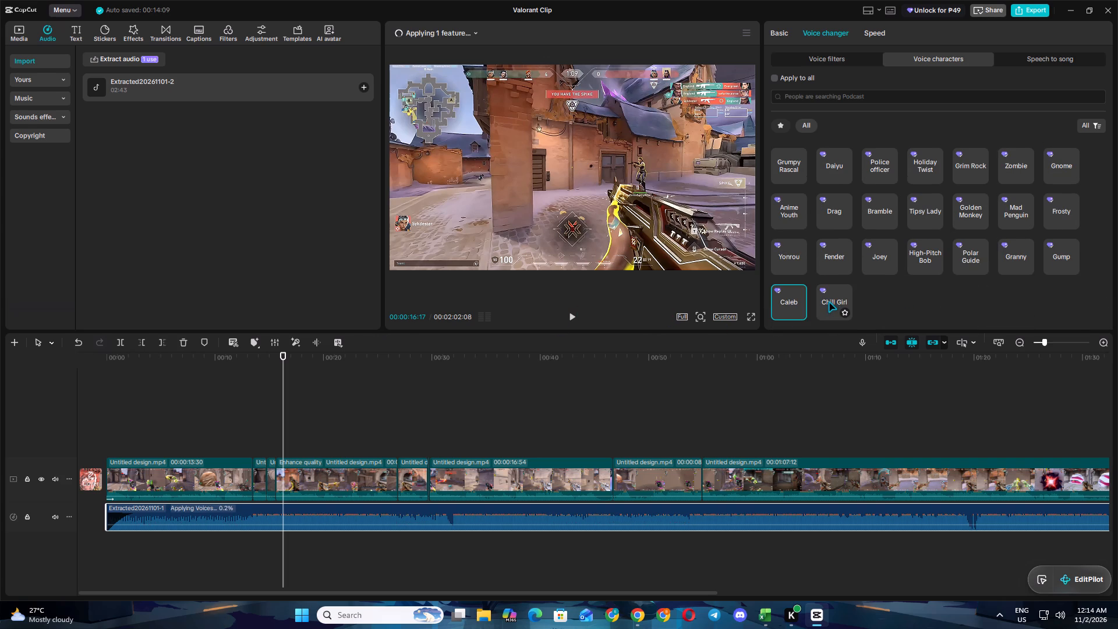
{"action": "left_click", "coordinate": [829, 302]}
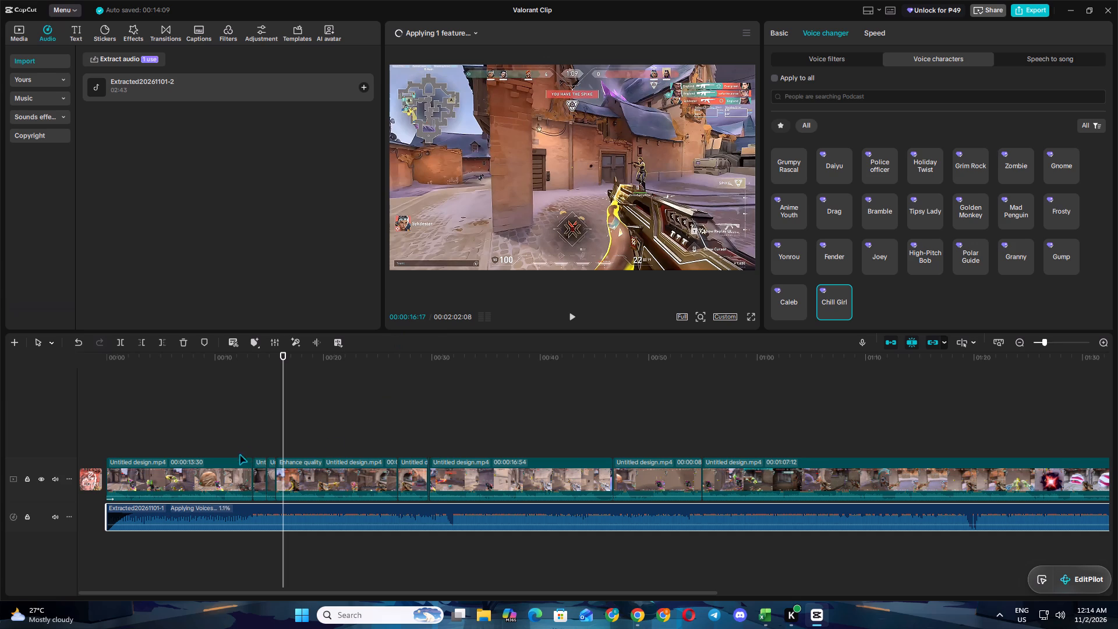
Play the video from about 12 seconds to hear the Chill Girl voice on the soundtrack.
{"action": "left_click", "coordinate": [243, 440]}
{"action": "left_click", "coordinate": [575, 319]}
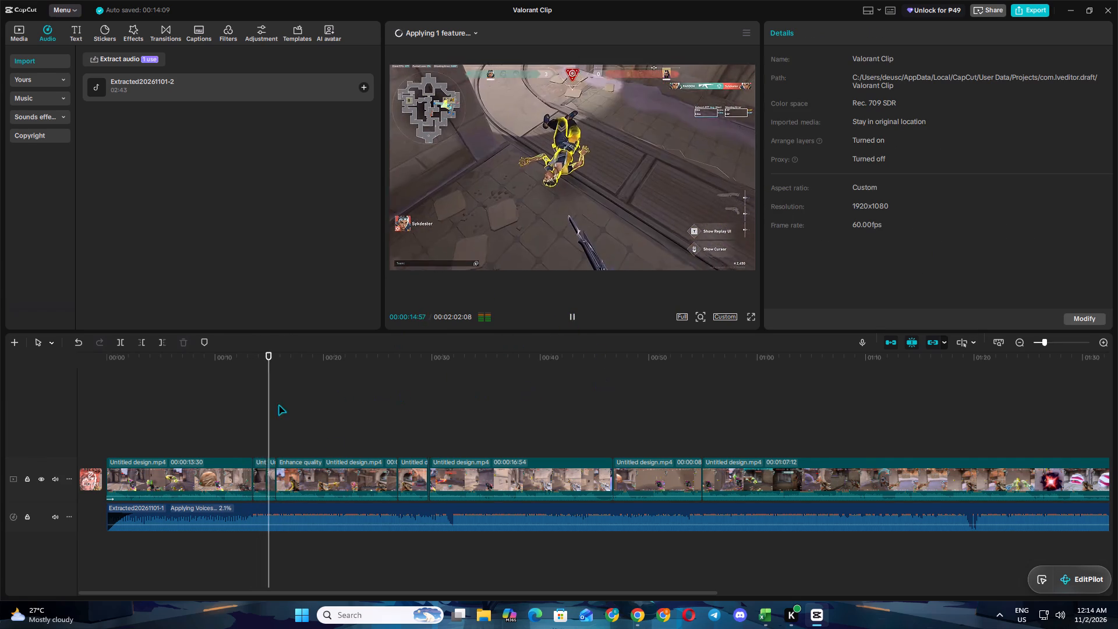
{"action": "left_click", "coordinate": [241, 411]}
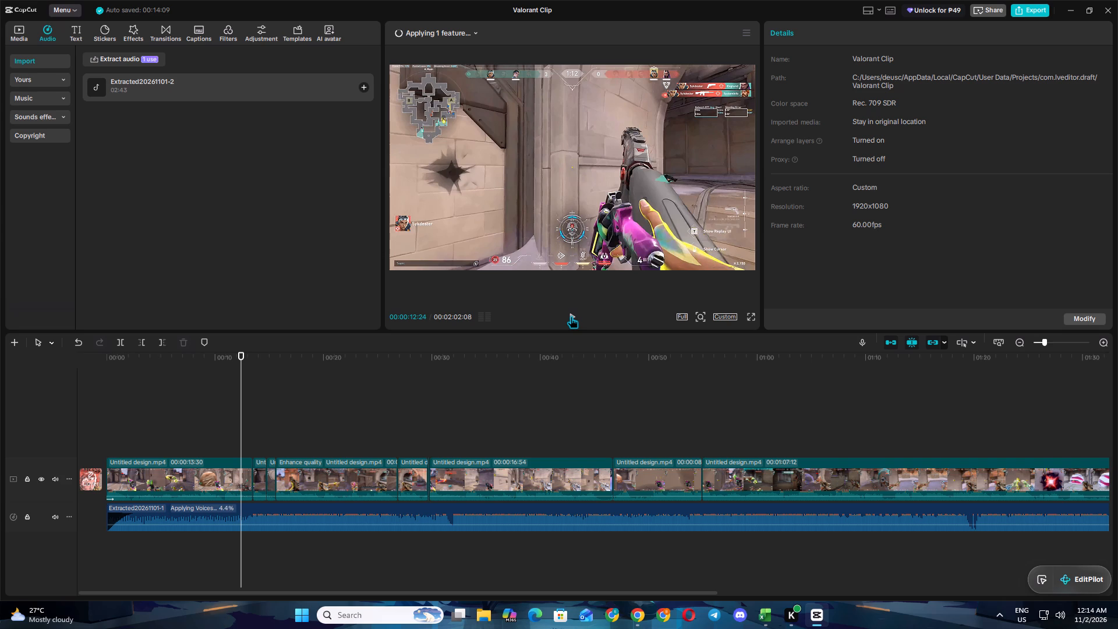
{"action": "left_click", "coordinate": [457, 517]}
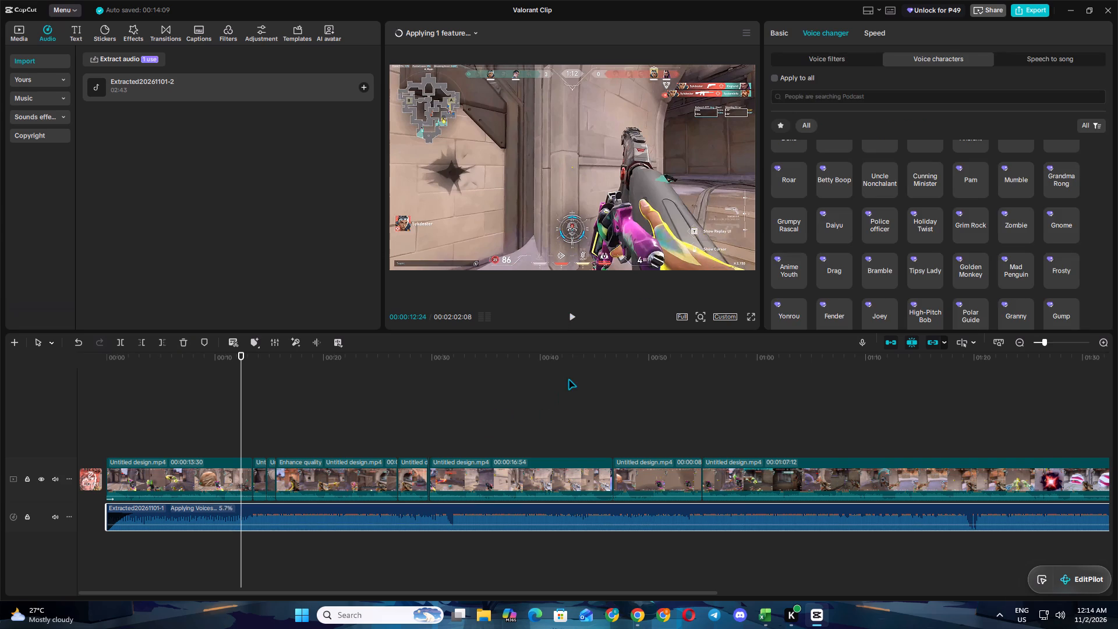
{"action": "scroll", "coordinate": [905, 274], "scroll_direction": "down", "scroll_amount": 11}
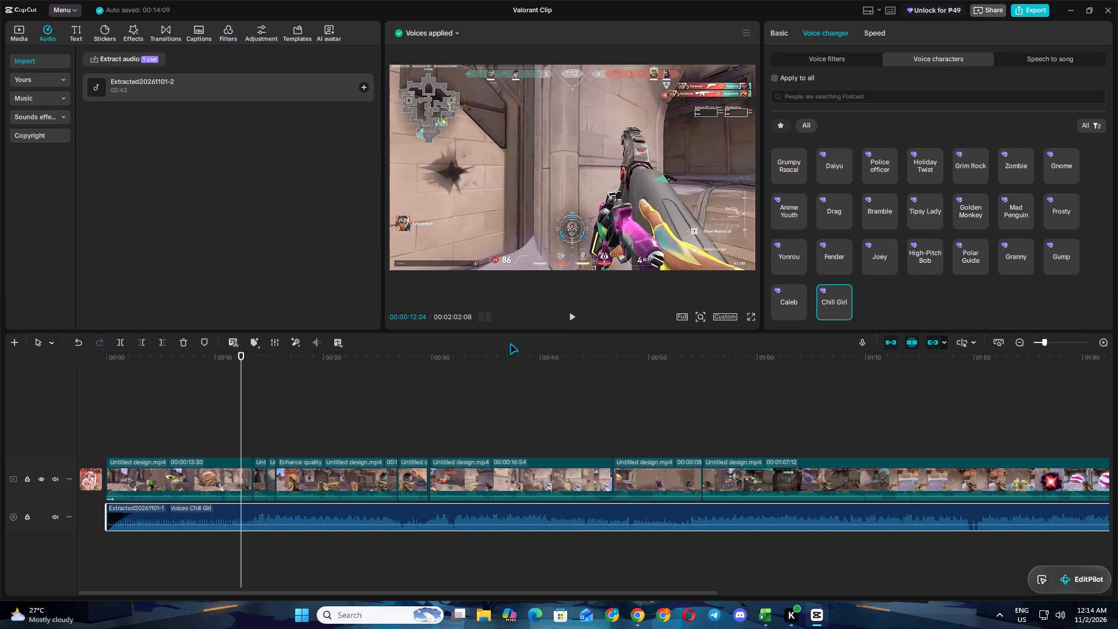
{"action": "left_click", "coordinate": [571, 317]}
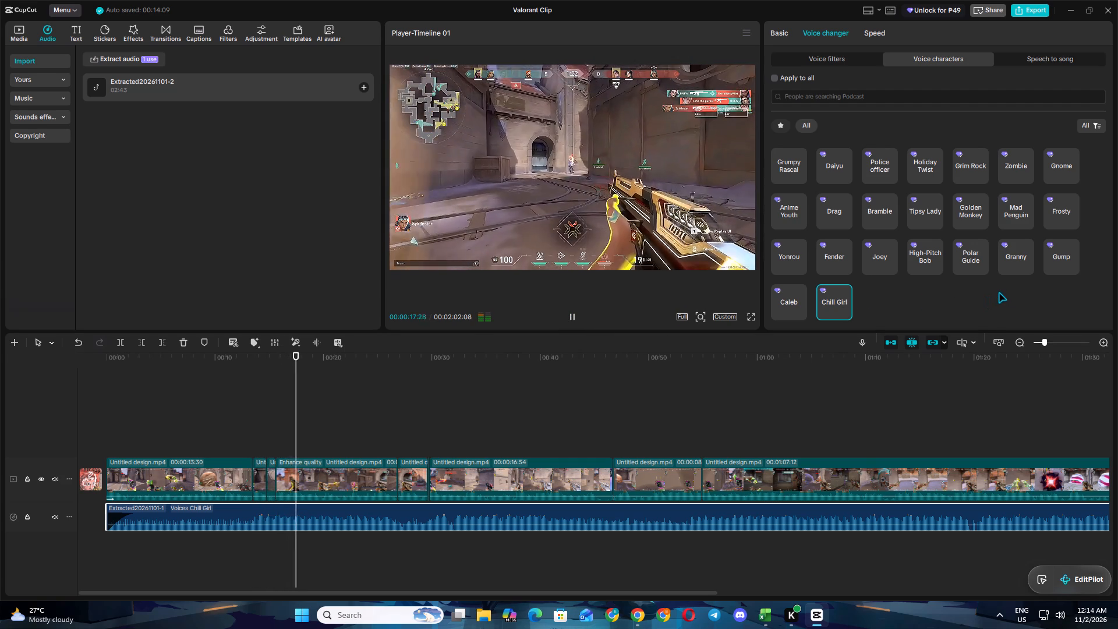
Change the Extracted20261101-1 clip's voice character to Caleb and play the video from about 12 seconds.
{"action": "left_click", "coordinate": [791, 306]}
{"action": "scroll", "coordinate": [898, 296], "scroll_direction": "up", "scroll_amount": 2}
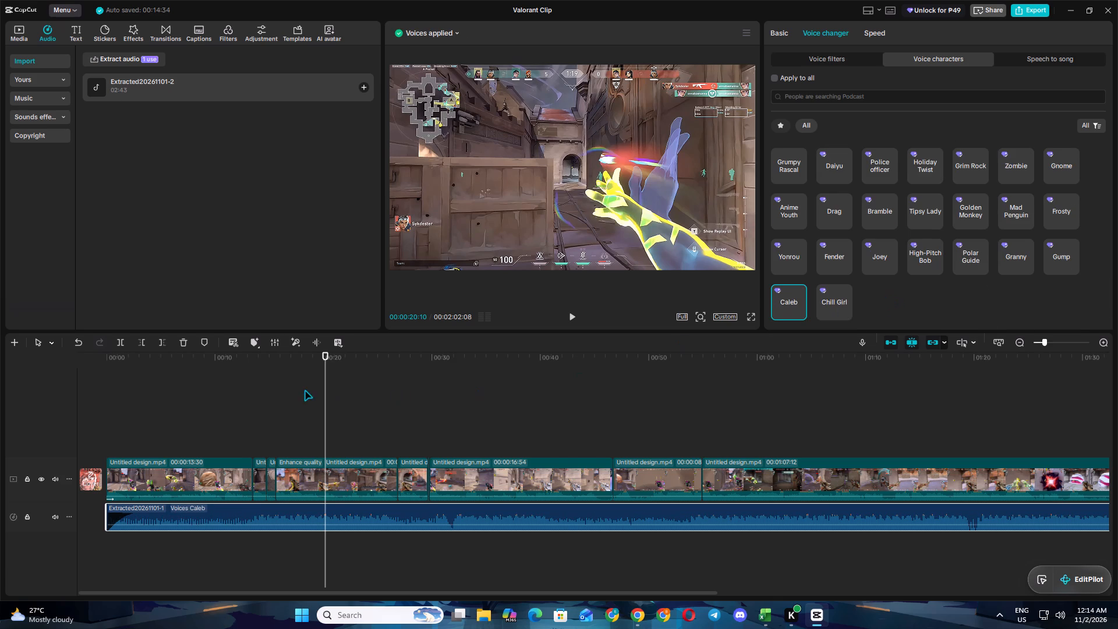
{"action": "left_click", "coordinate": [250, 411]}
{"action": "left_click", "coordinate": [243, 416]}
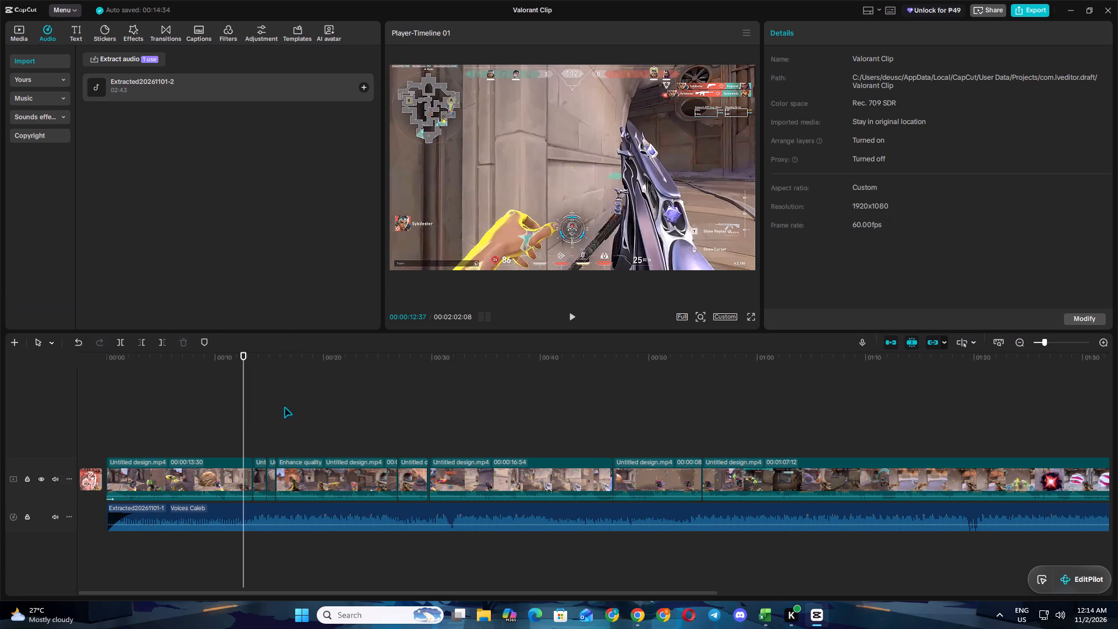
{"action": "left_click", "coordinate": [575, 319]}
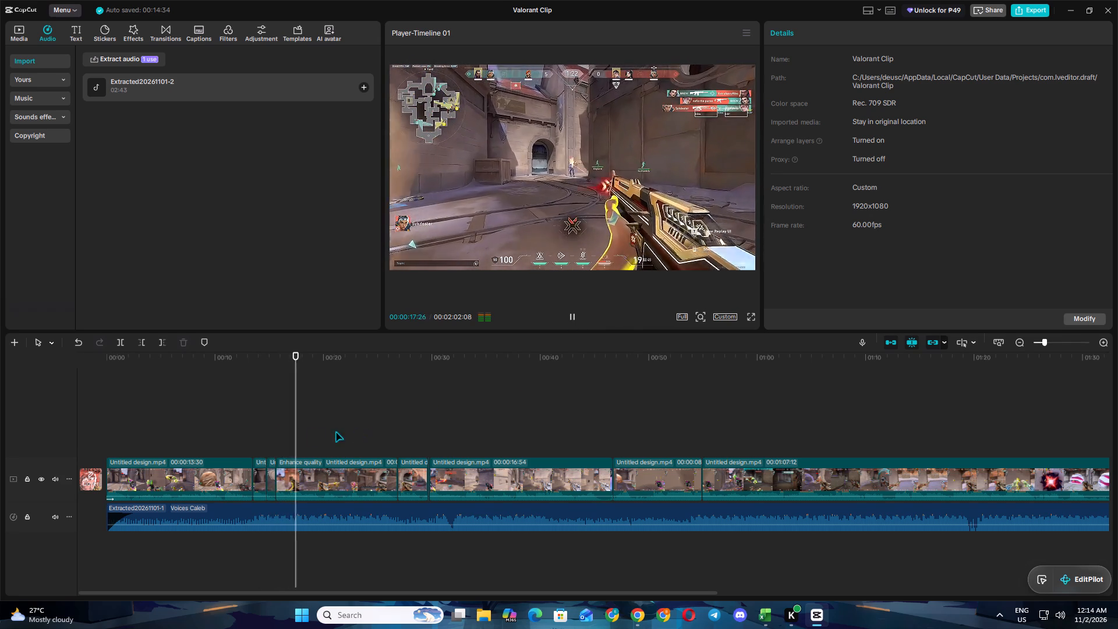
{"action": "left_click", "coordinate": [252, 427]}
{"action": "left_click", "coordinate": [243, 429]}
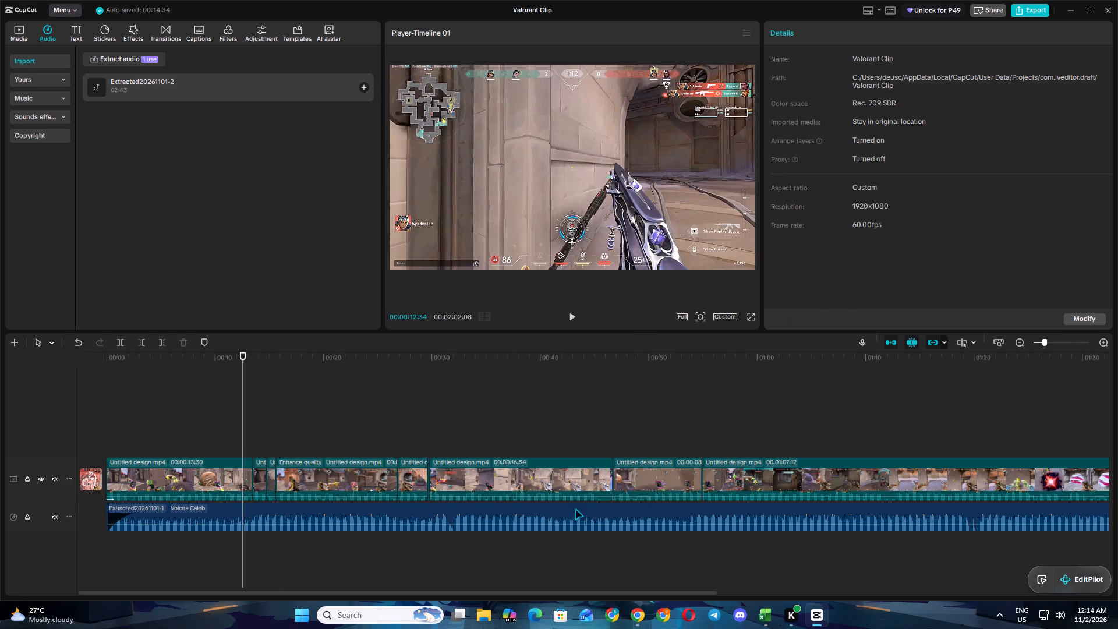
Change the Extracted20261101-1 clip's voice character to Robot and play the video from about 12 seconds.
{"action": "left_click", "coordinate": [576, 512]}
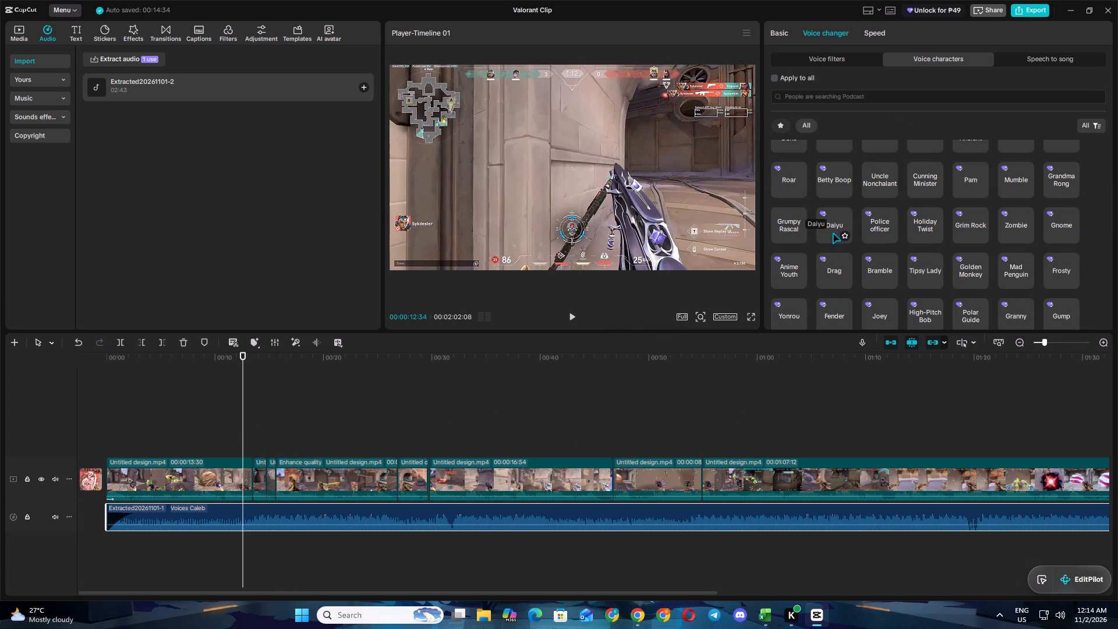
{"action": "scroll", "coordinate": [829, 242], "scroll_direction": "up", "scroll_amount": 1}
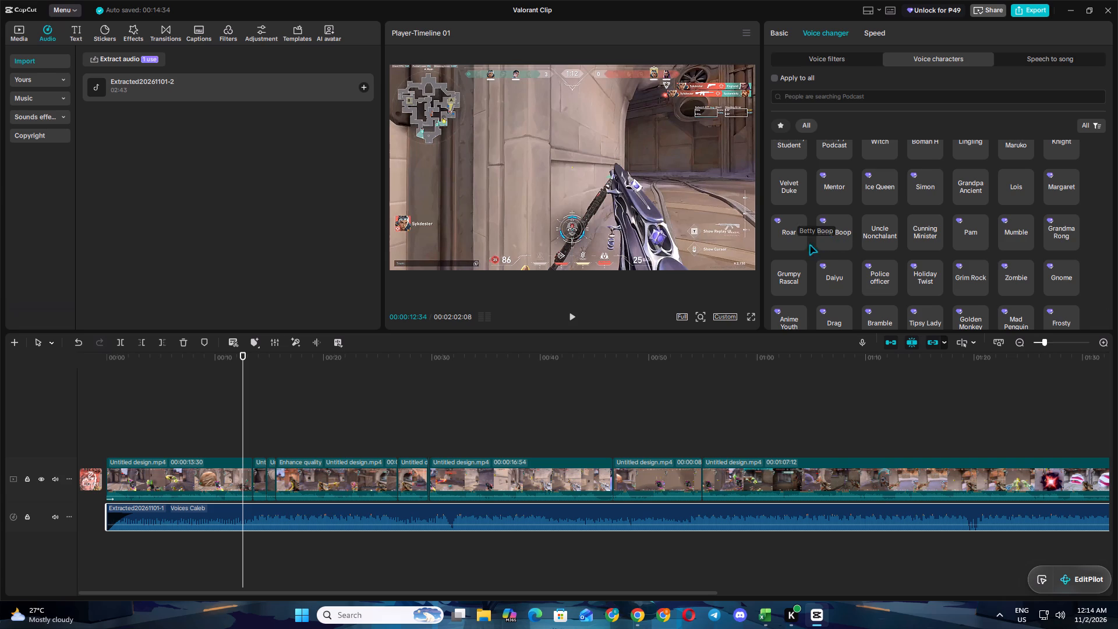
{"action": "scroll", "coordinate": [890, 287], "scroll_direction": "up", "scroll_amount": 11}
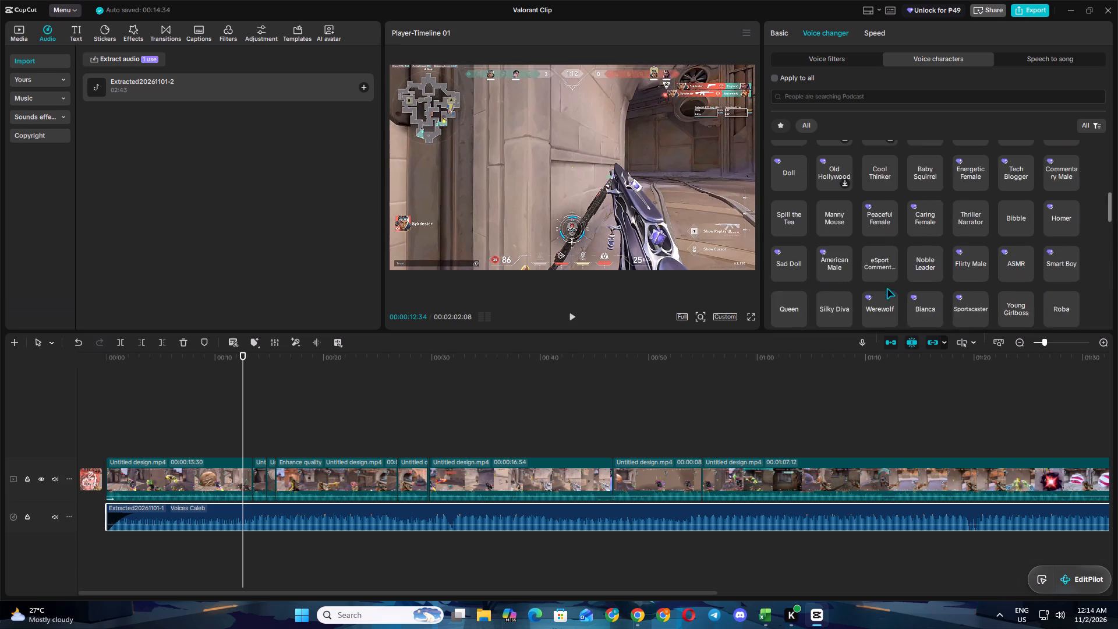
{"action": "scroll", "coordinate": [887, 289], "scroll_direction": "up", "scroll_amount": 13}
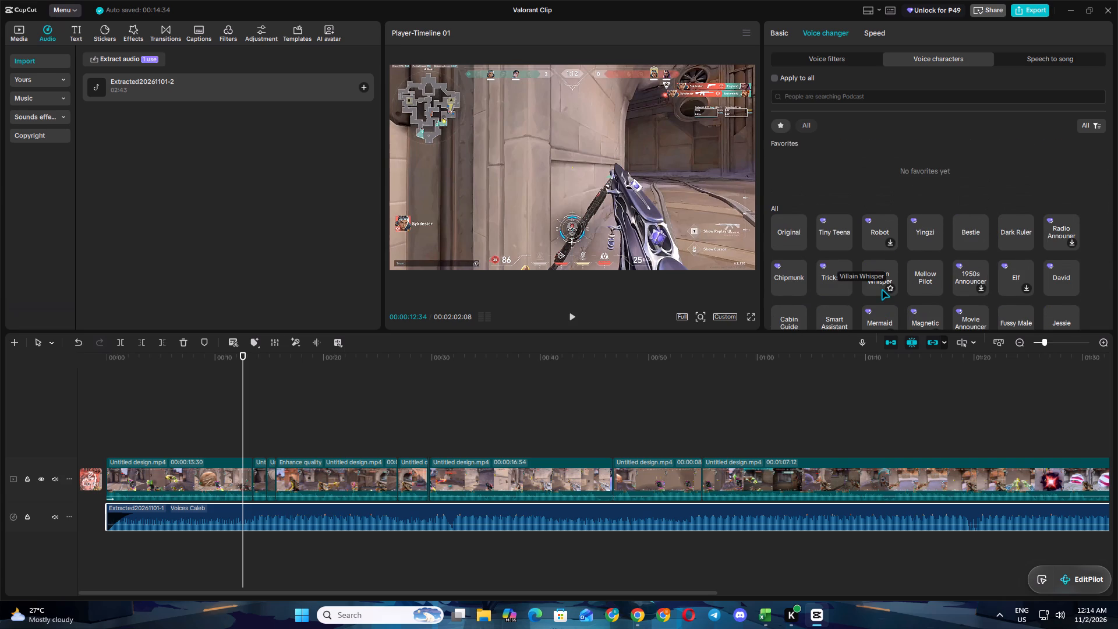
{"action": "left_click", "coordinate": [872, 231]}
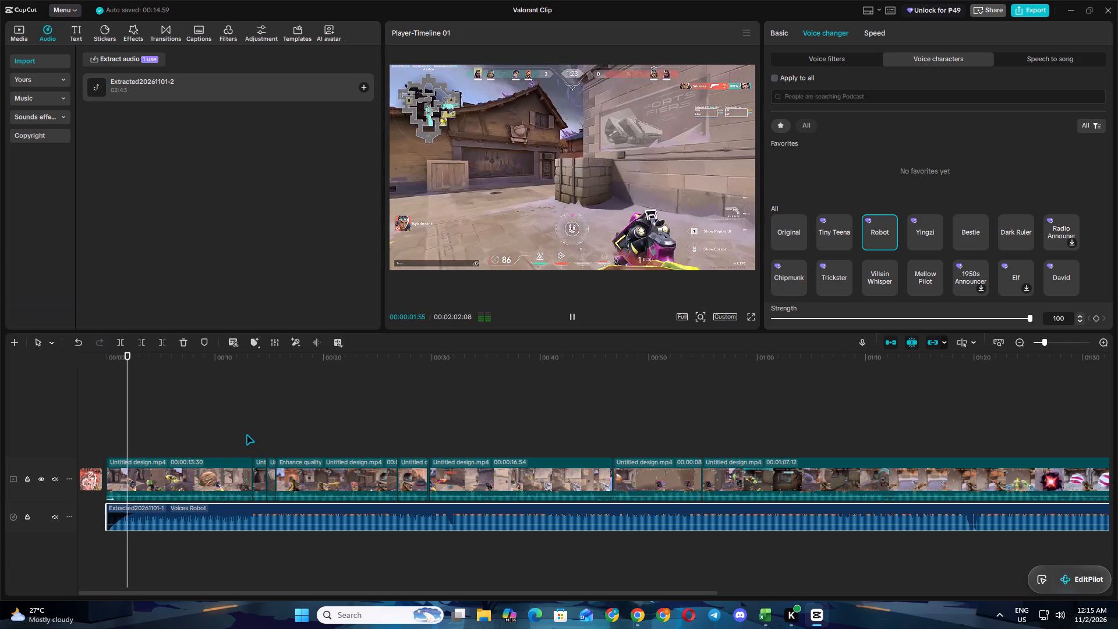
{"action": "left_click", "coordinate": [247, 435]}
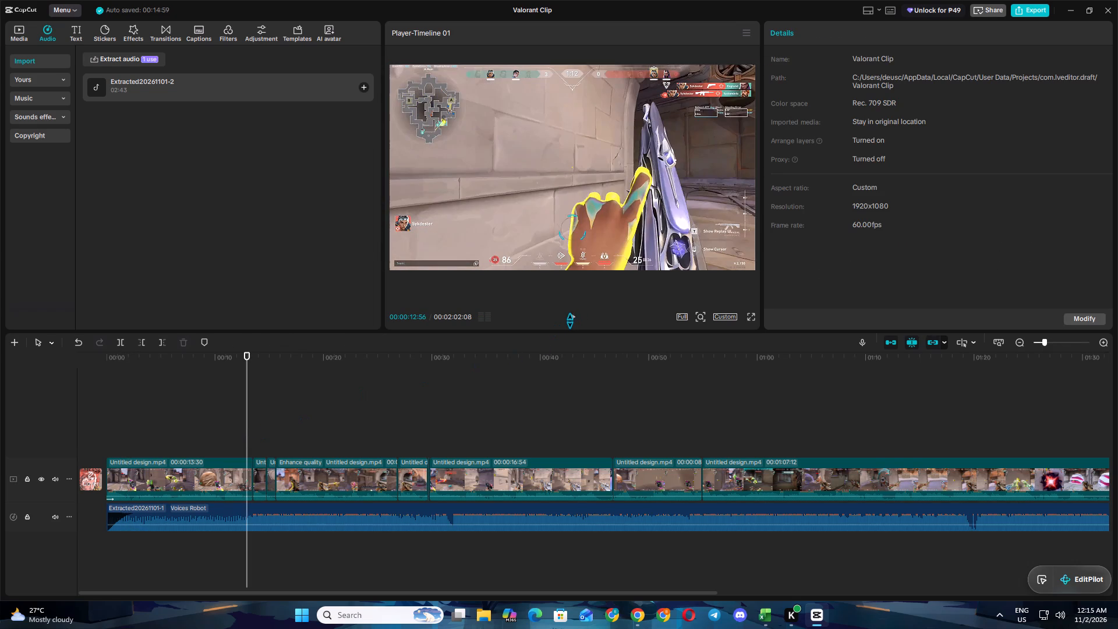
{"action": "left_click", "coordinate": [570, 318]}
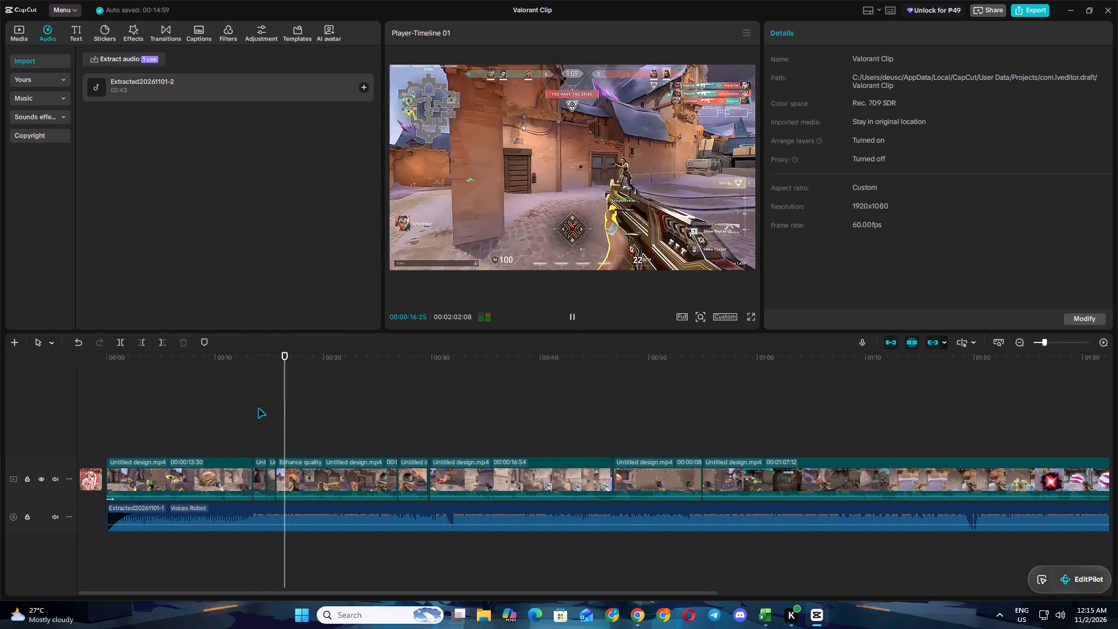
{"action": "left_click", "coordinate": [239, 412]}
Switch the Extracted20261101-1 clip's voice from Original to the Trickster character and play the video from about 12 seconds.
{"action": "left_click", "coordinate": [473, 524]}
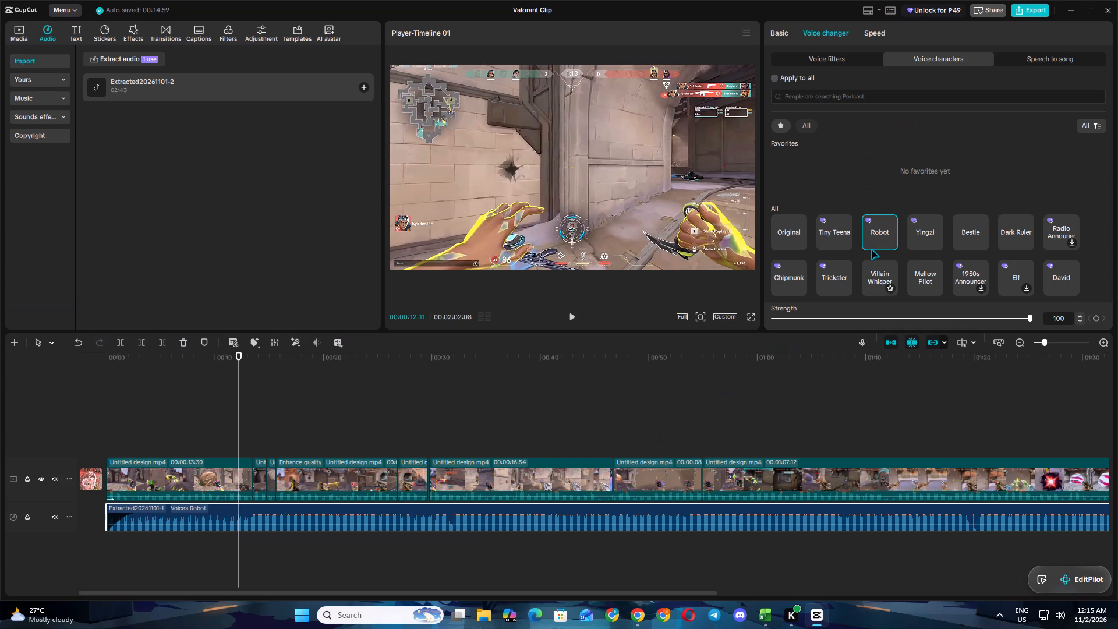
{"action": "left_click", "coordinate": [793, 239]}
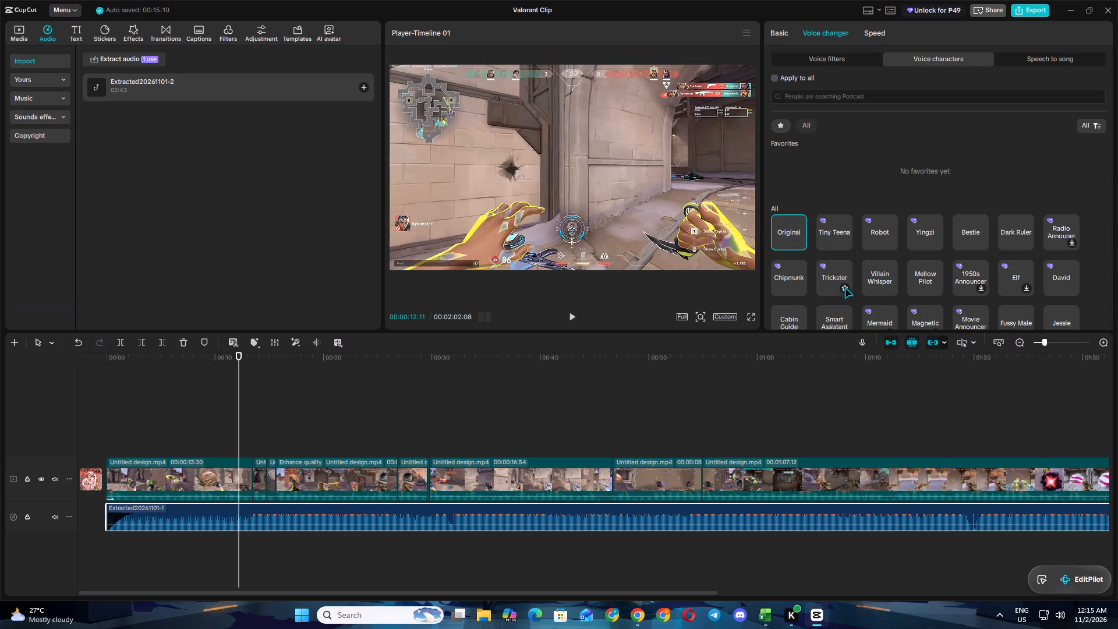
{"action": "left_click", "coordinate": [833, 283]}
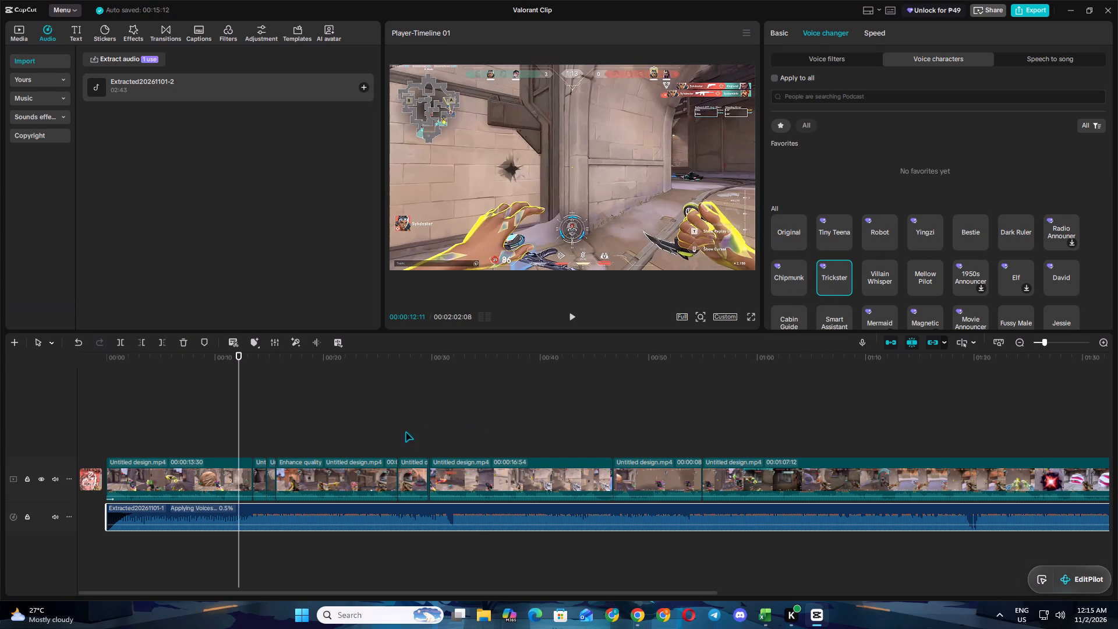
{"action": "left_click", "coordinate": [574, 317]}
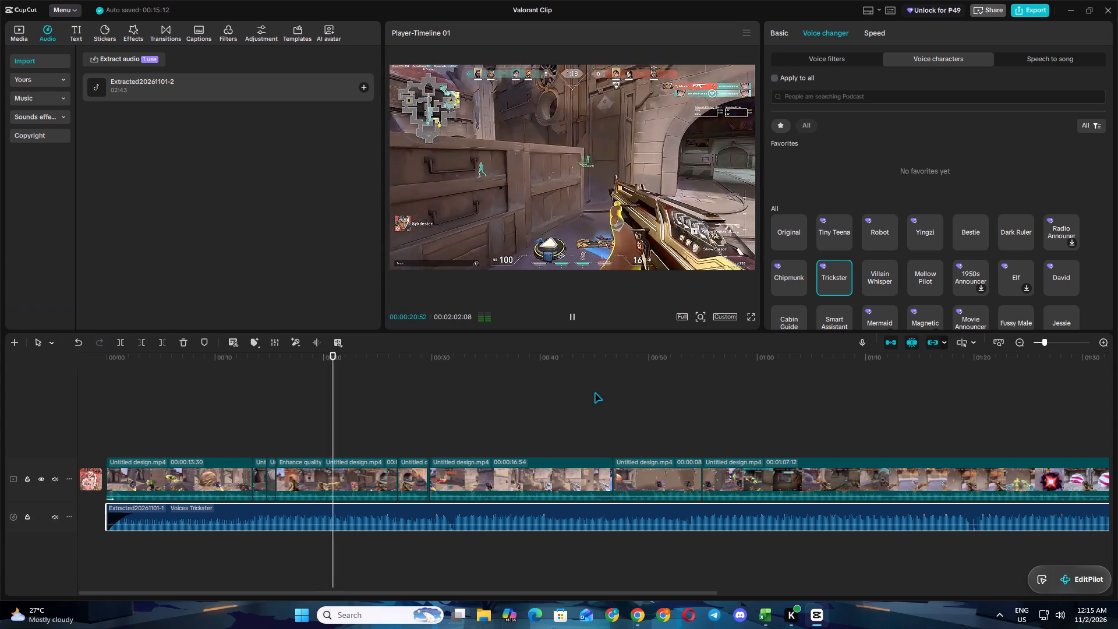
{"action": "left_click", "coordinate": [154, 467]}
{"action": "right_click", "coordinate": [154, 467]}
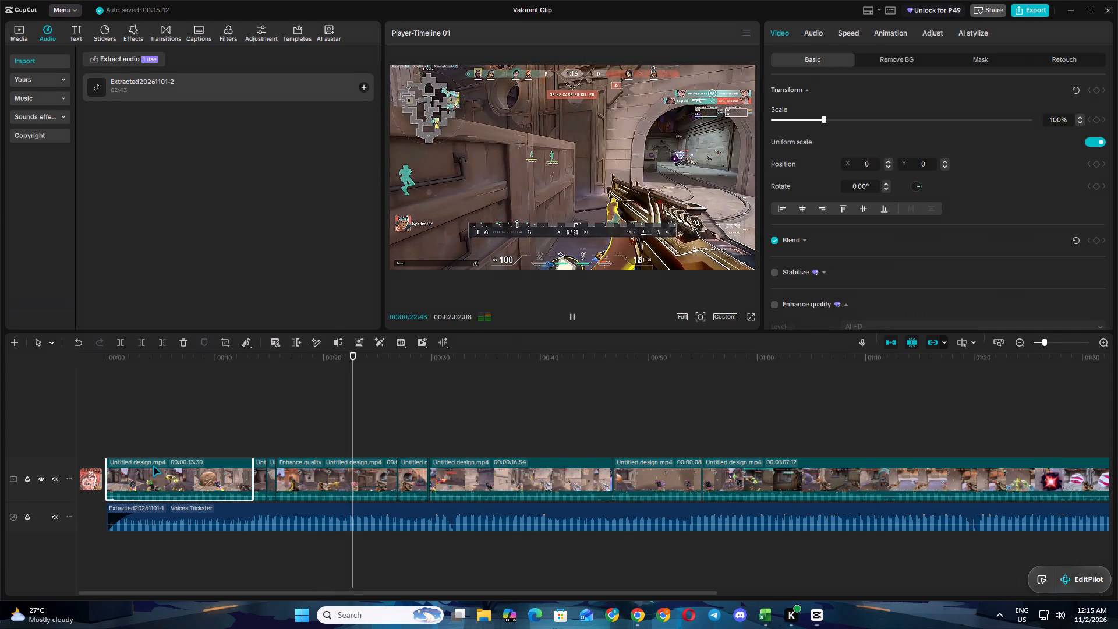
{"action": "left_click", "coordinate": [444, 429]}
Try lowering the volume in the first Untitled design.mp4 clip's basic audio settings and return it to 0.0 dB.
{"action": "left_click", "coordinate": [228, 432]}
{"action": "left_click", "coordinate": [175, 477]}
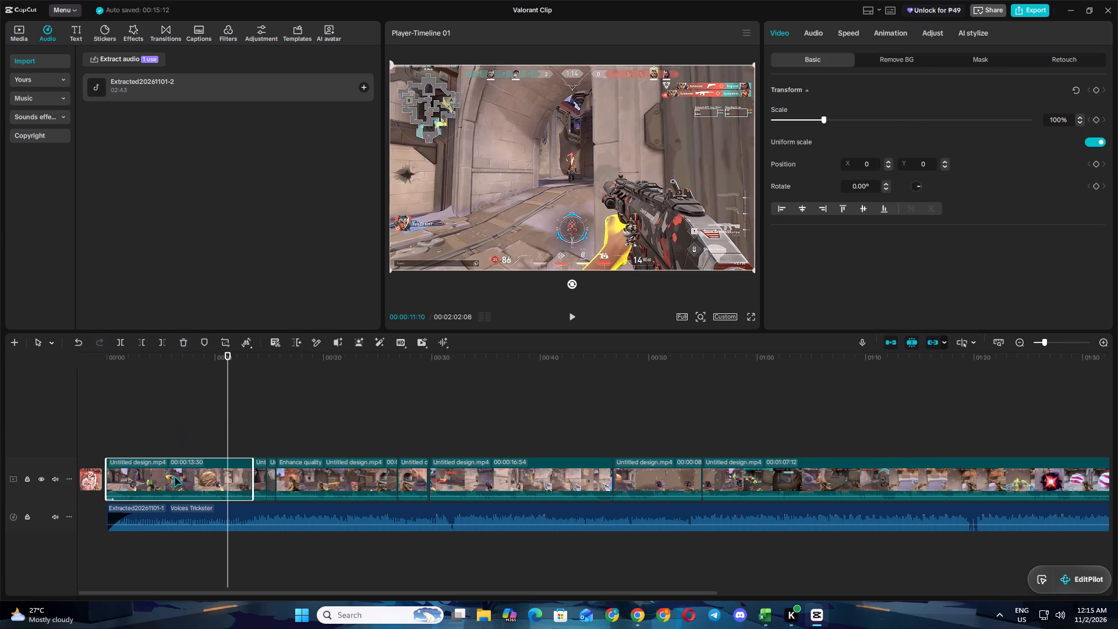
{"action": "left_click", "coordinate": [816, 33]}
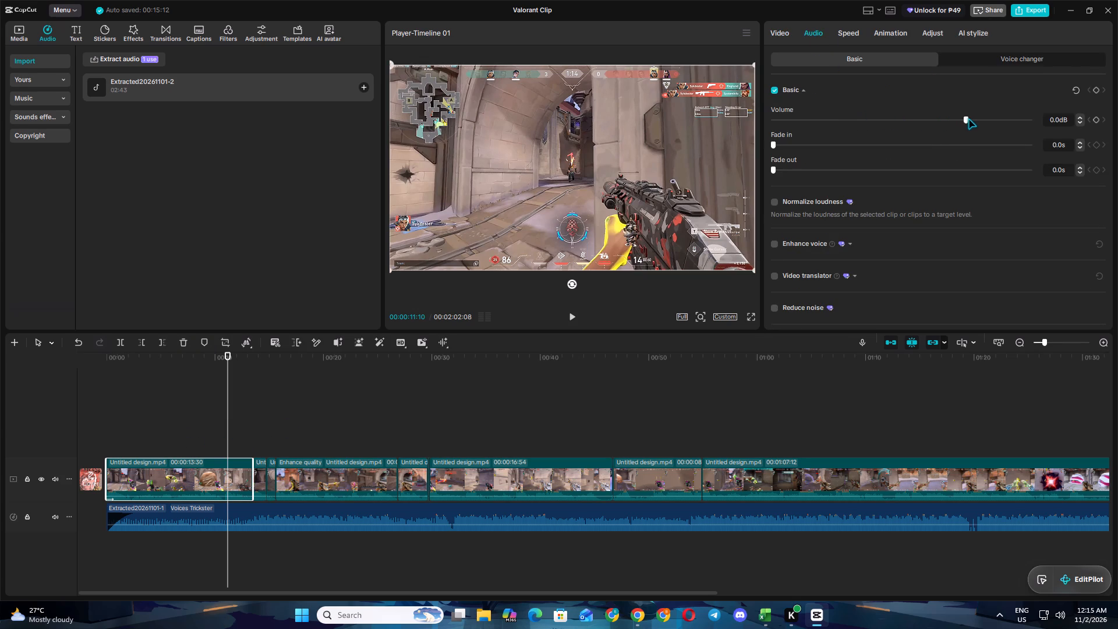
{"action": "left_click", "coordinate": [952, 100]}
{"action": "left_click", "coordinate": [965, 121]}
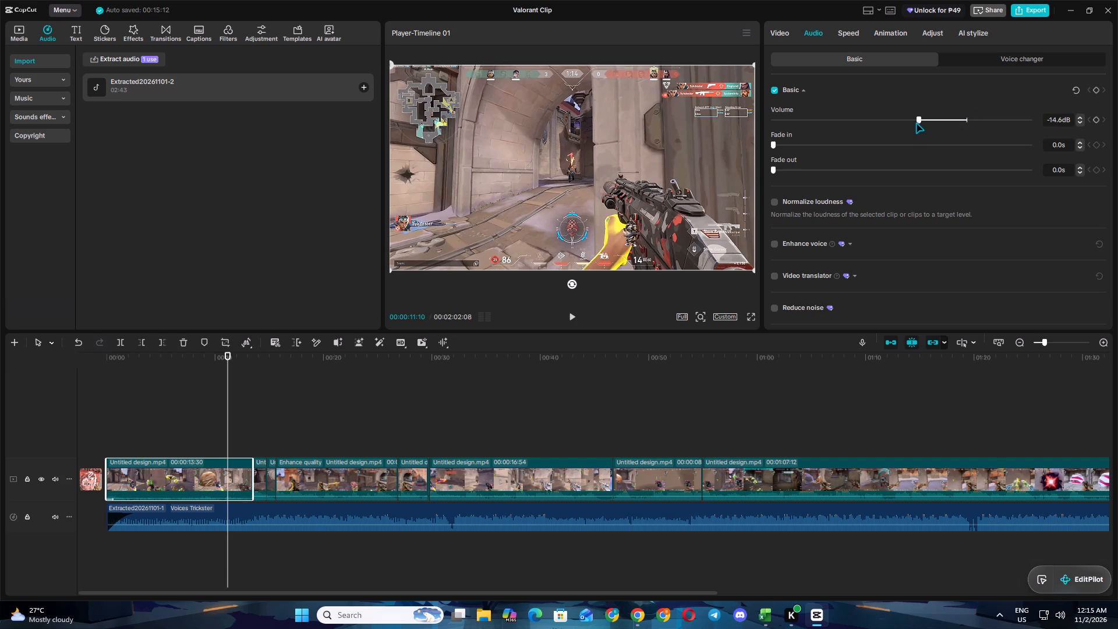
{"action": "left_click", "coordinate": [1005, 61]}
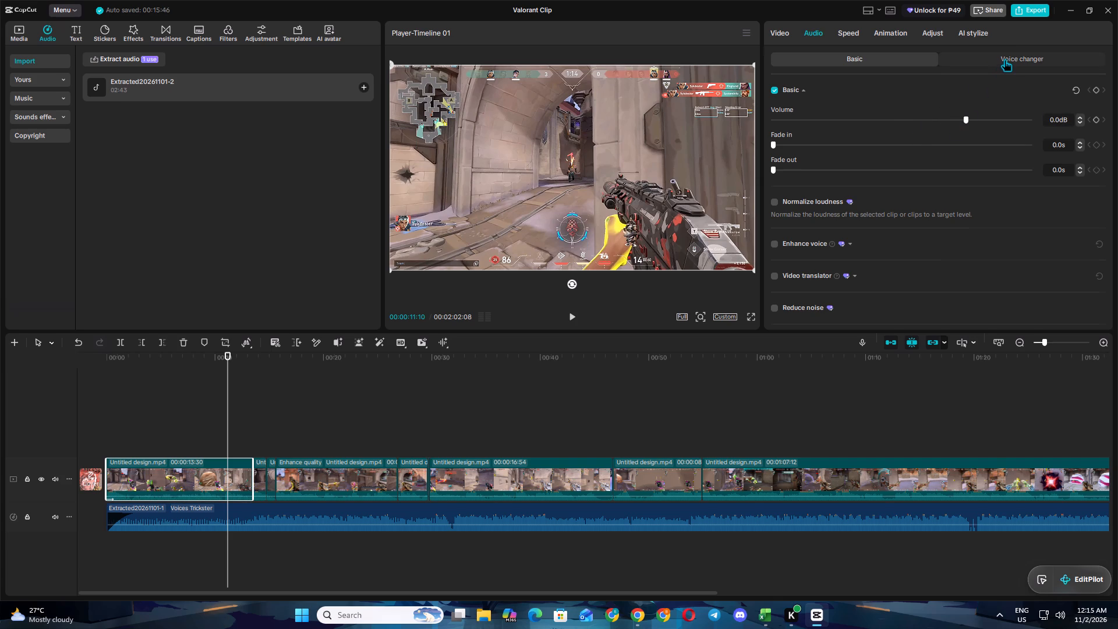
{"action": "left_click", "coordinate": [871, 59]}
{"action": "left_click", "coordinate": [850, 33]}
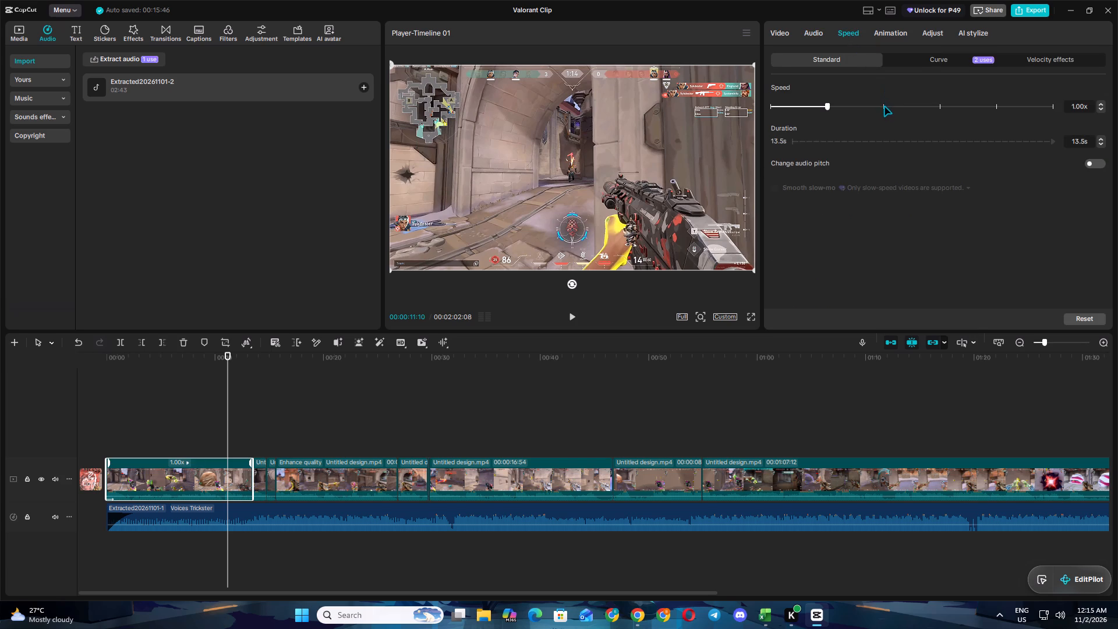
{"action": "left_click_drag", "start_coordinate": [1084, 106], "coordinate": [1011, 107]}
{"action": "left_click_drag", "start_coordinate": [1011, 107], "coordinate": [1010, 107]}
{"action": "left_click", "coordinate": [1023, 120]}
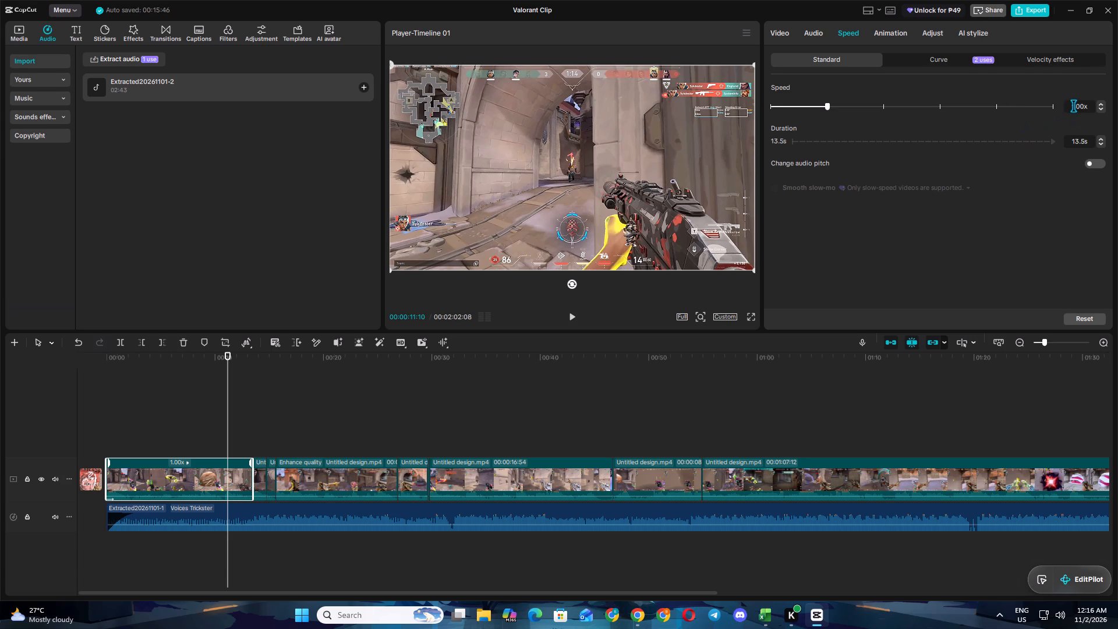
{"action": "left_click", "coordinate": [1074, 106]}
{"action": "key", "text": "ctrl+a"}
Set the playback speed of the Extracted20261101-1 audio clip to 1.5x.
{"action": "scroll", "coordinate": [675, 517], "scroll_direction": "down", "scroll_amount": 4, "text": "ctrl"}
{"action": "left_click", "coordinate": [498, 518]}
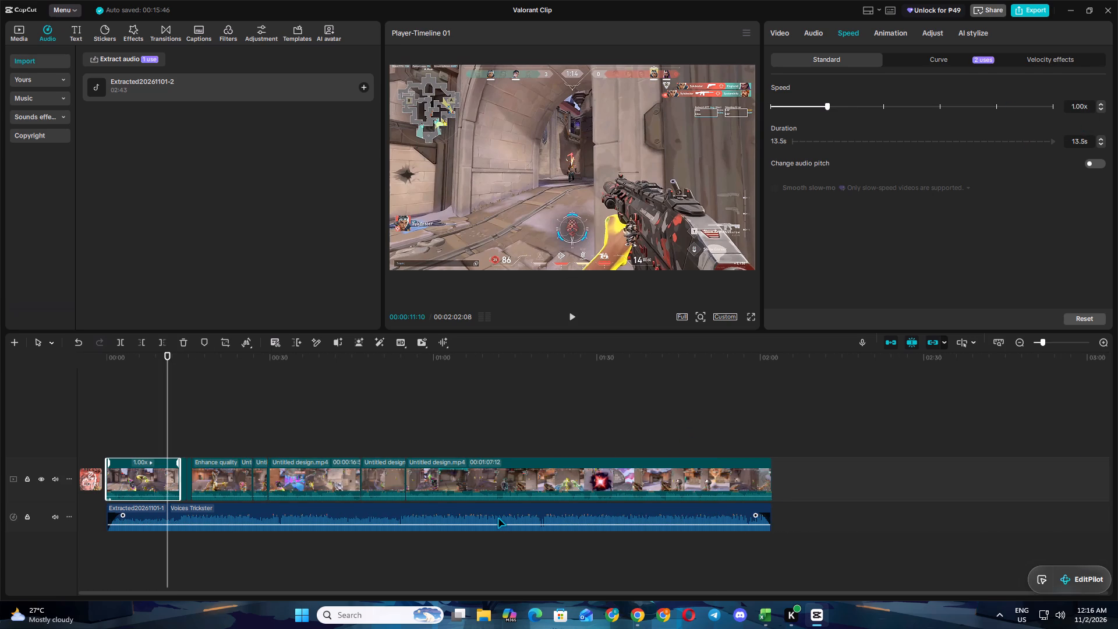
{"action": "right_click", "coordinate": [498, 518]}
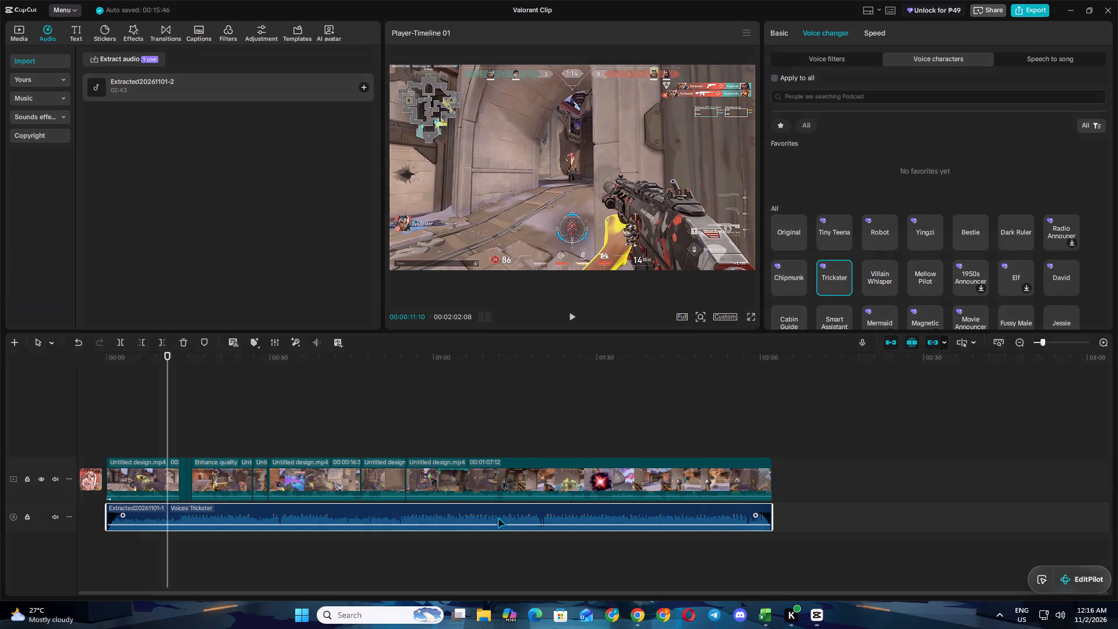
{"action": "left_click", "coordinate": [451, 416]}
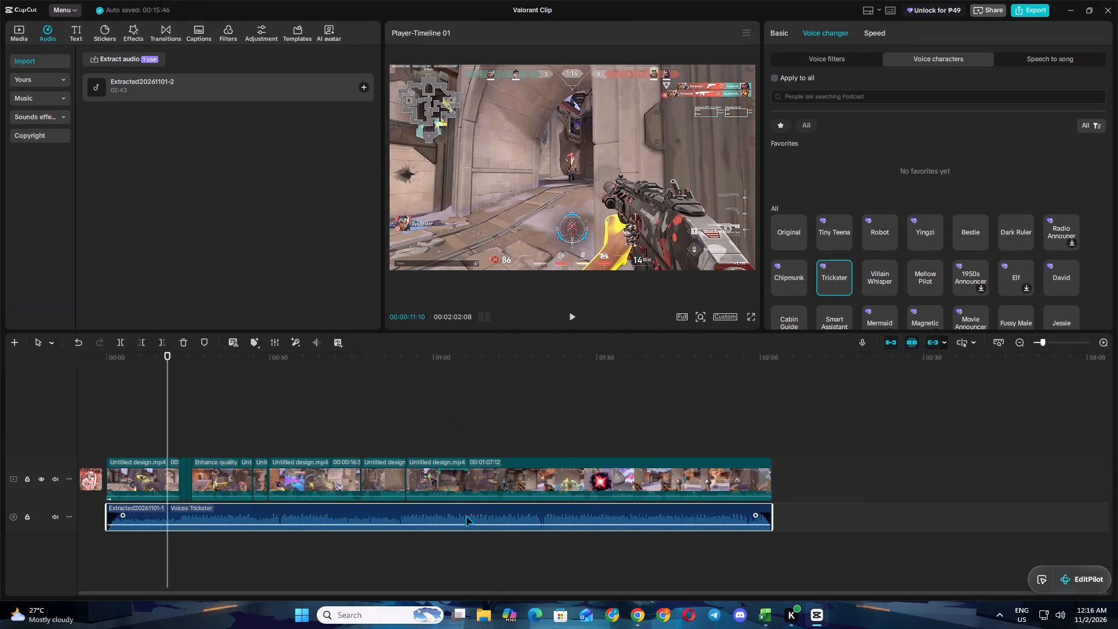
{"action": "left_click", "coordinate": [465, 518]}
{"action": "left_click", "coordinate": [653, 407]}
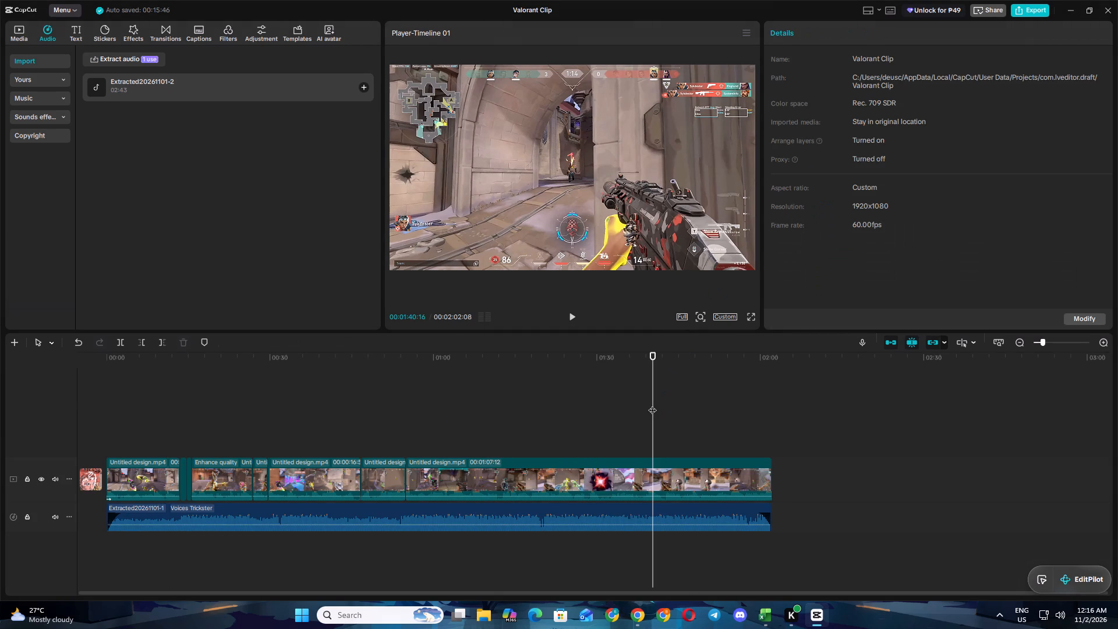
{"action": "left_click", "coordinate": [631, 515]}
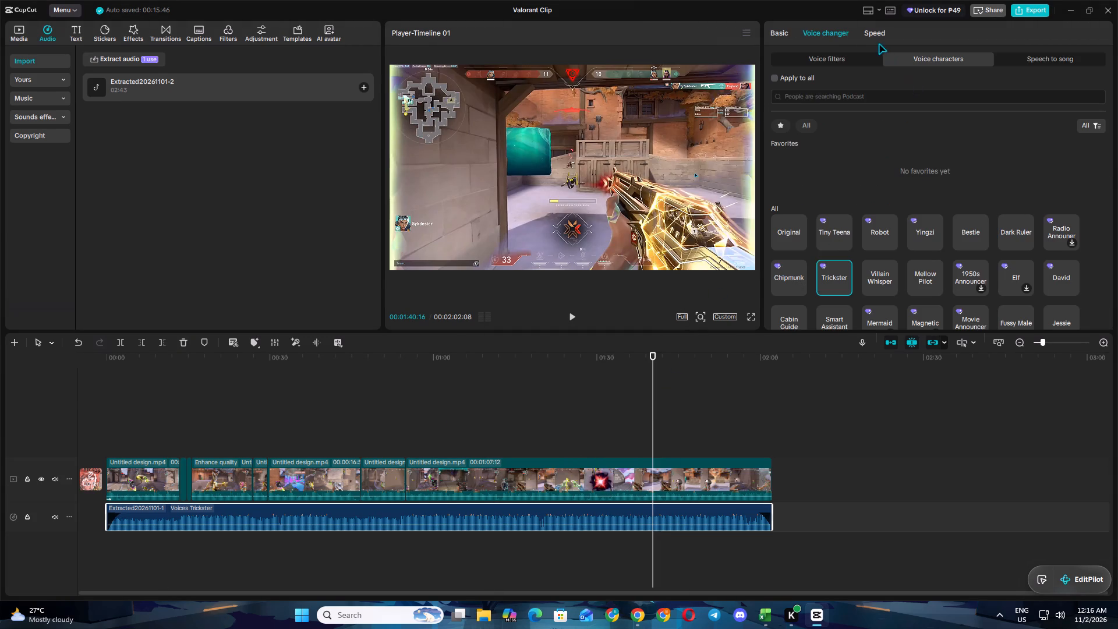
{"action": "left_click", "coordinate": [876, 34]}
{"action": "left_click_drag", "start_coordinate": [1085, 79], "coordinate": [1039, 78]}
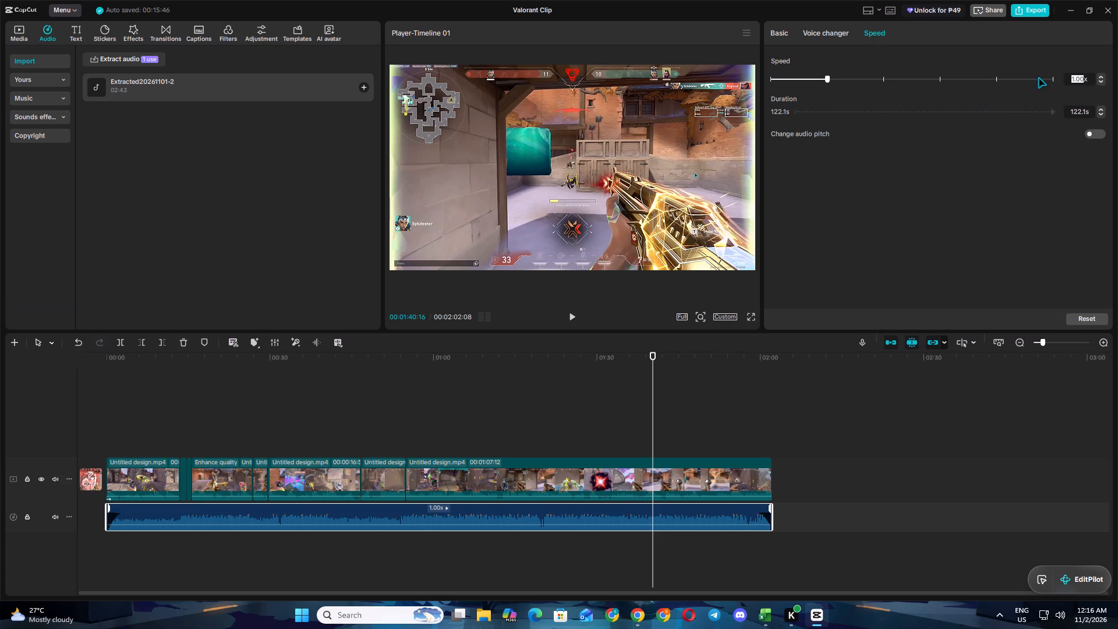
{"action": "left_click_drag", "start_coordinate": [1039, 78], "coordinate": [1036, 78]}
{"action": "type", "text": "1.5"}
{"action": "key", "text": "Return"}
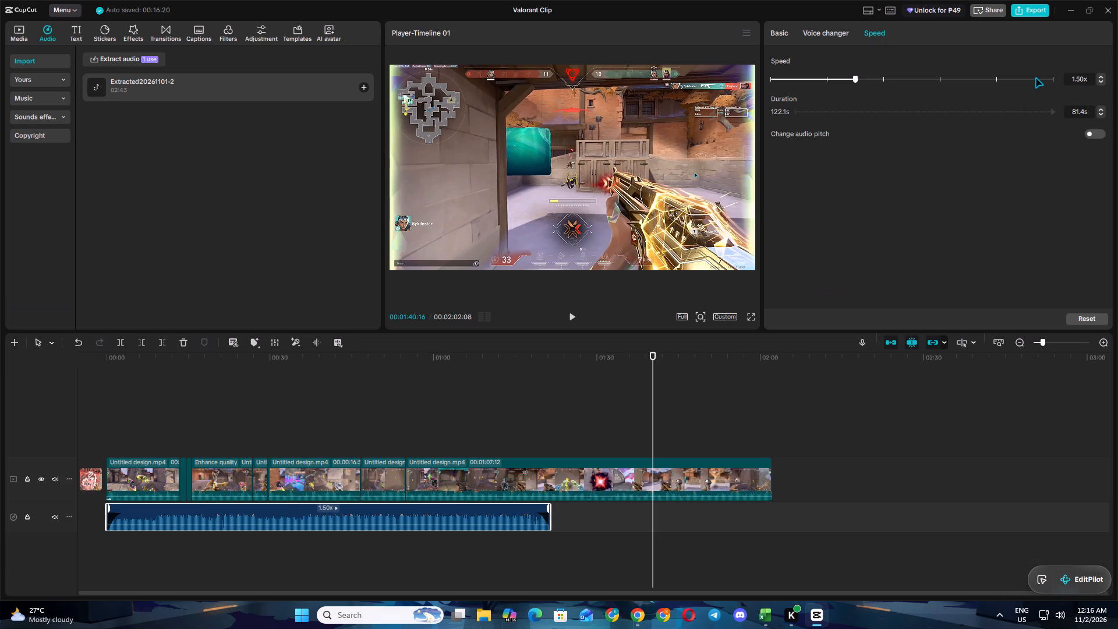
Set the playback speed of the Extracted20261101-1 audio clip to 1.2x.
{"action": "left_click", "coordinate": [148, 469]}
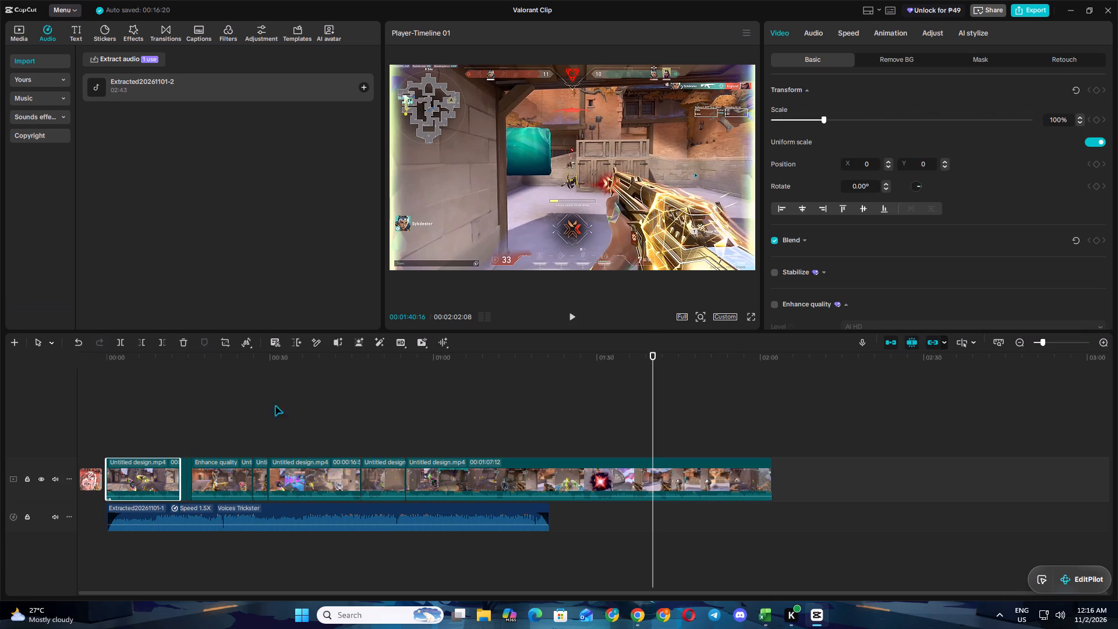
{"action": "left_click", "coordinate": [331, 517]}
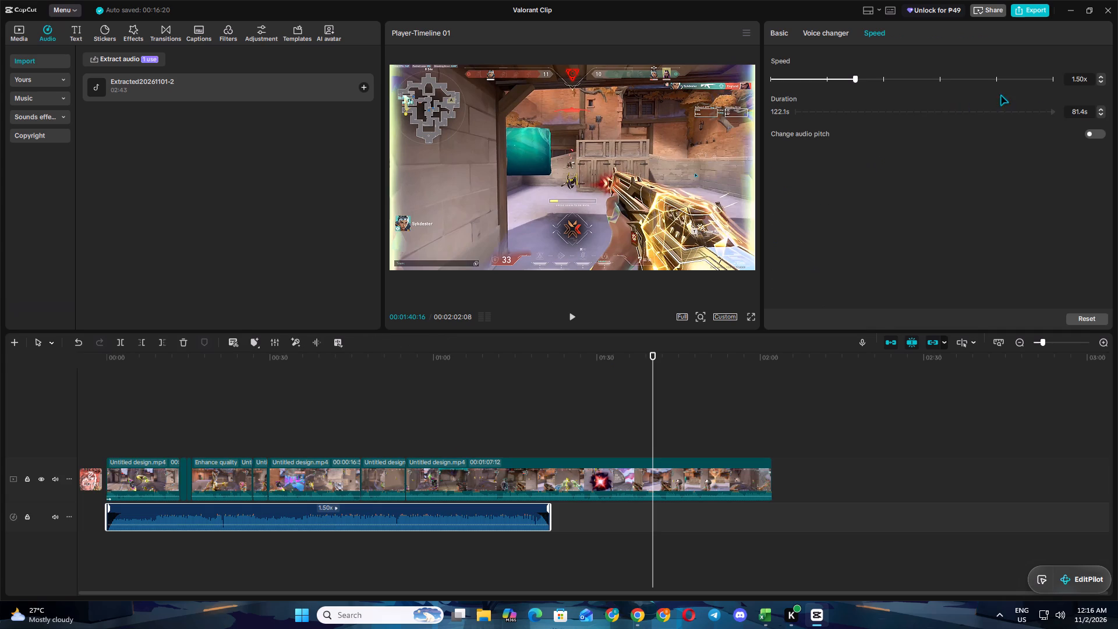
{"action": "double_click", "coordinate": [1082, 76]}
{"action": "key", "text": "ctrl+a"}
{"action": "key", "text": "BackSpace"}
{"action": "type", "text": "1.2"}
{"action": "key", "text": "Return"}
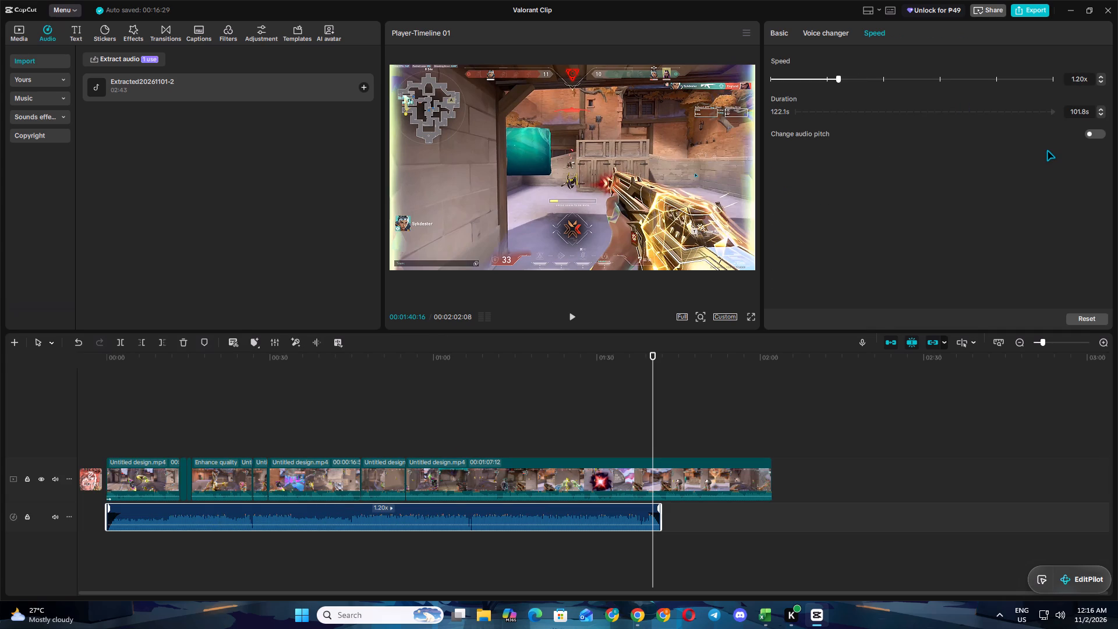
Set the standard speed of the first Untitled design.mp4 video clip to 1.2x.
{"action": "left_click", "coordinate": [133, 473]}
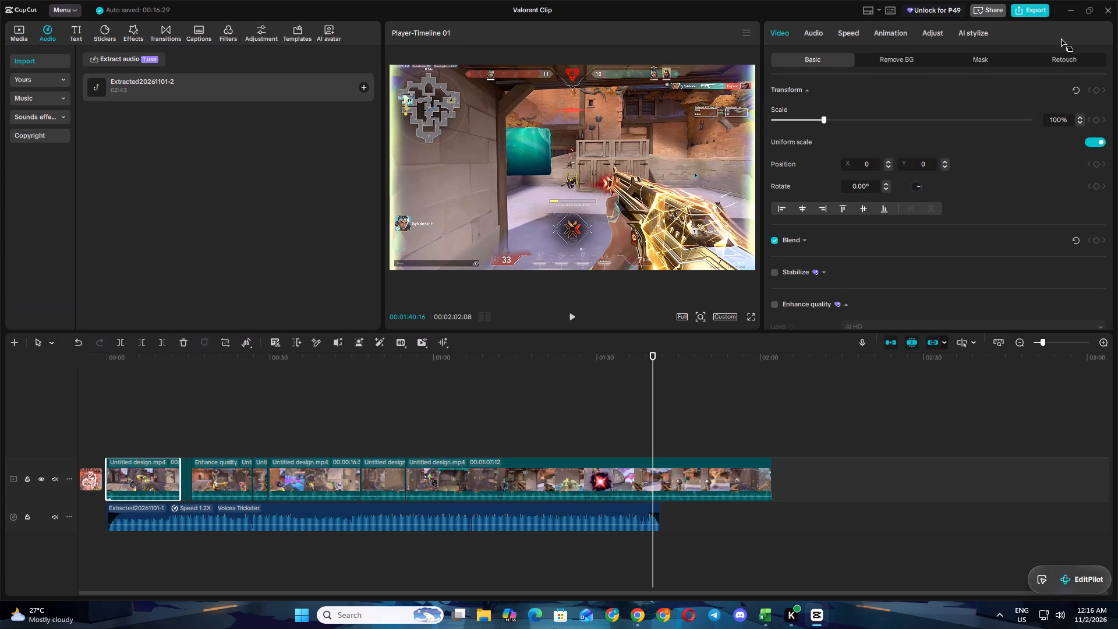
{"action": "left_click", "coordinate": [847, 34]}
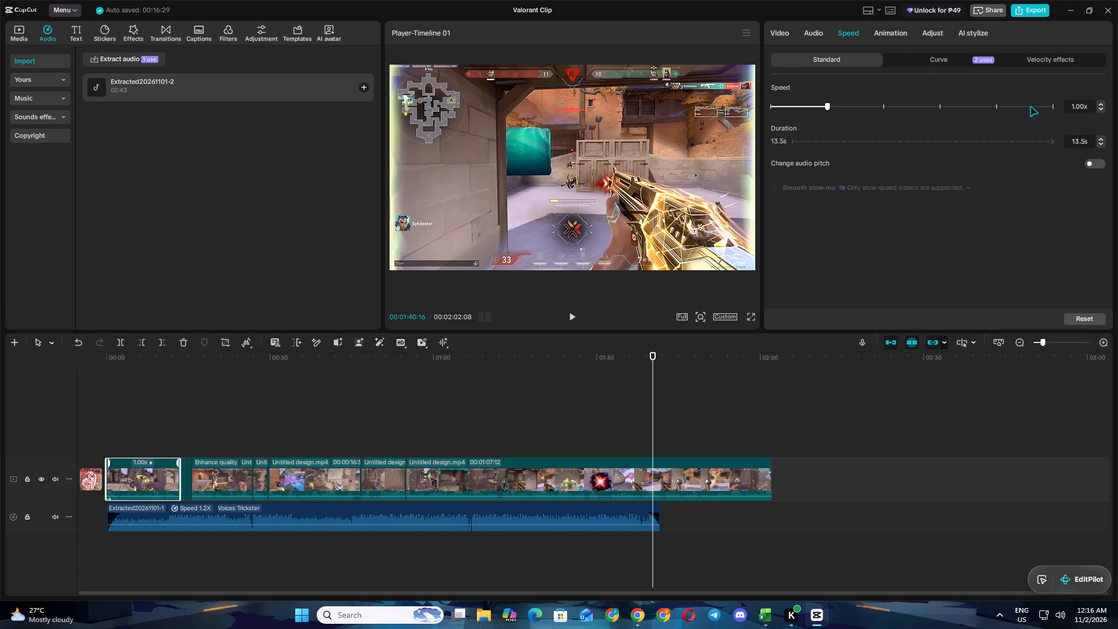
{"action": "double_click", "coordinate": [1081, 104]}
{"action": "key", "text": "ctrl+a"}
{"action": "type", "text": "1.2"}
{"action": "key", "text": "Return"}
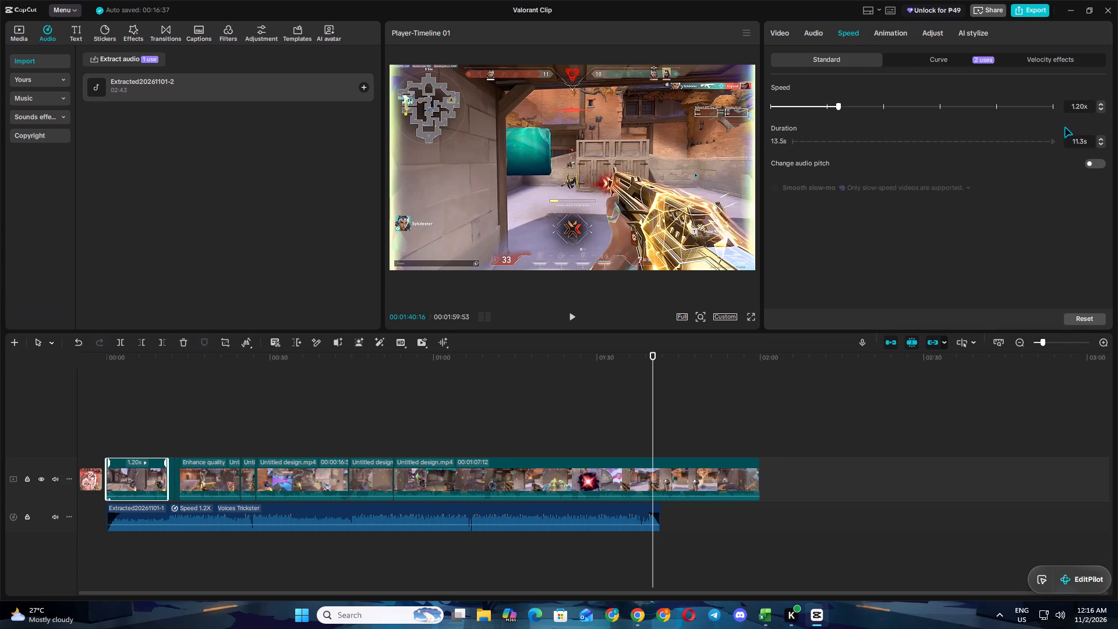
Set the standard speed of the second video clip, the short one directly after the first, to 1.2x.
{"action": "scroll", "coordinate": [245, 429], "scroll_direction": "up", "scroll_amount": 9, "text": "ctrl"}
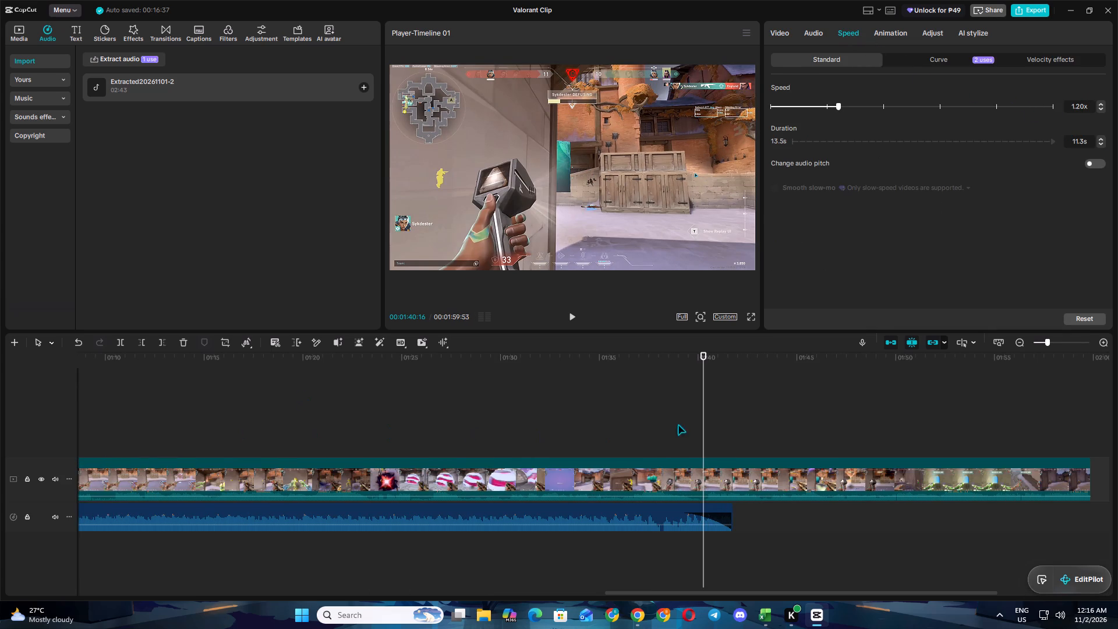
{"action": "left_click_drag", "start_coordinate": [708, 402], "coordinate": [702, 404]}
{"action": "left_click_drag", "start_coordinate": [703, 401], "coordinate": [112, 408]}
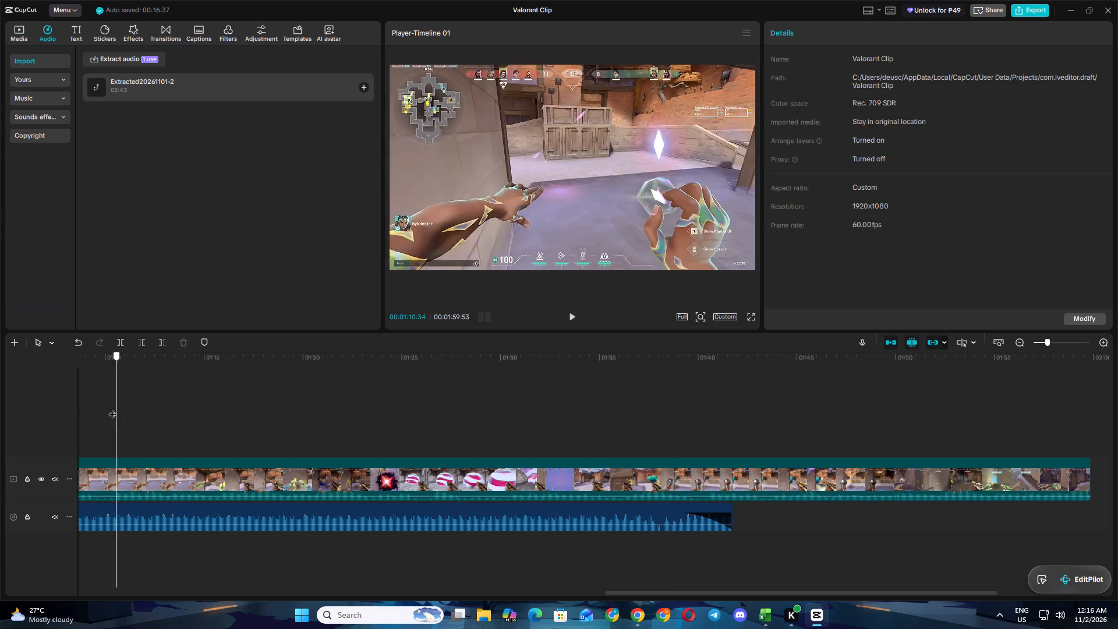
{"action": "left_click_drag", "start_coordinate": [112, 408], "coordinate": [258, 398]}
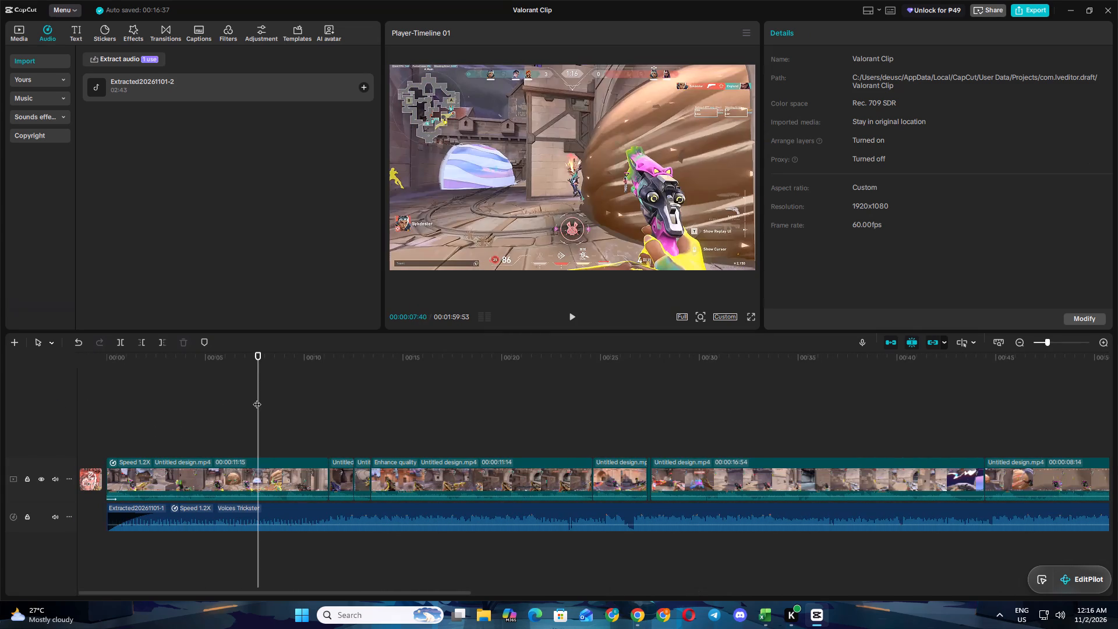
{"action": "left_click", "coordinate": [335, 484]}
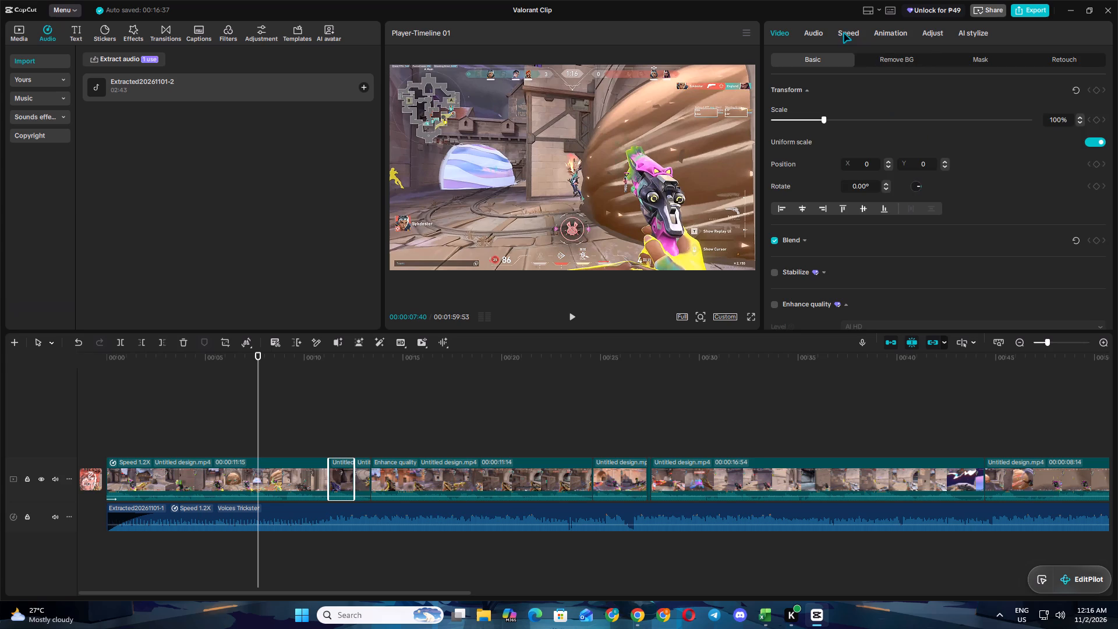
{"action": "left_click", "coordinate": [844, 33]}
{"action": "double_click", "coordinate": [1081, 105]}
{"action": "key", "text": "ctrl+a"}
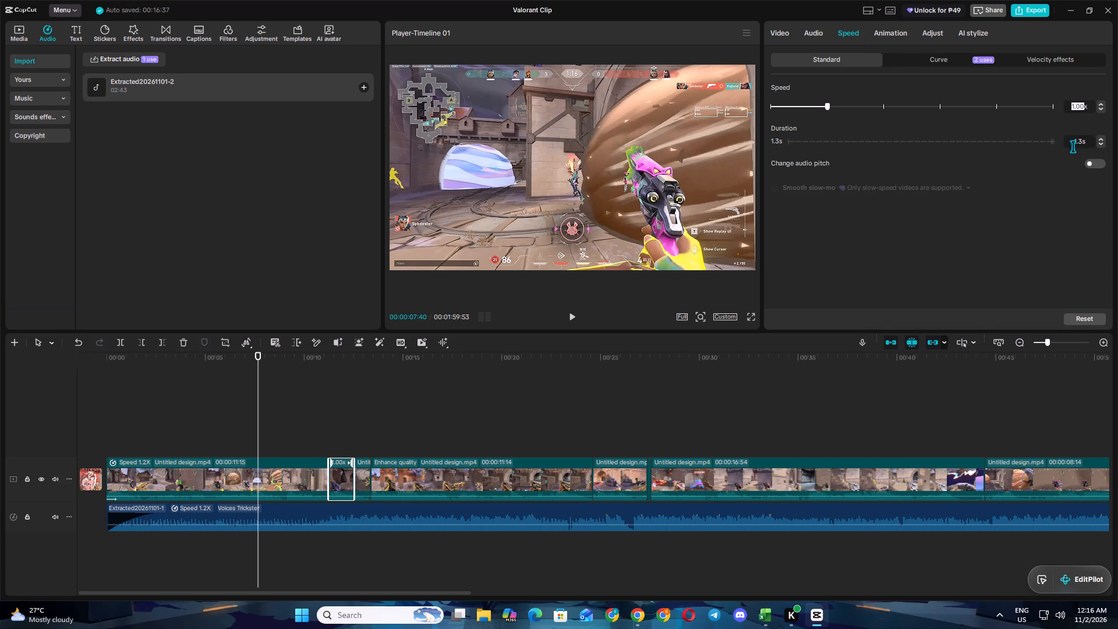
{"action": "type", "text": "1.2"}
{"action": "key", "text": "Return"}
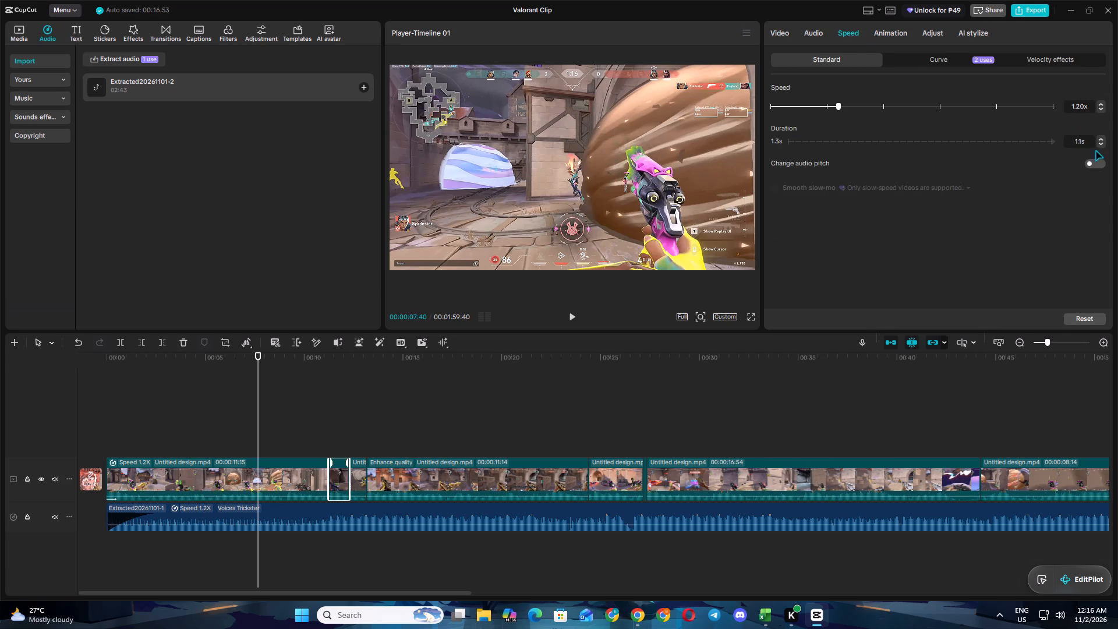
Set the standard speed of the third video clip, just before the Enhance quality clip, to 1.2x.
{"action": "left_click", "coordinate": [358, 476]}
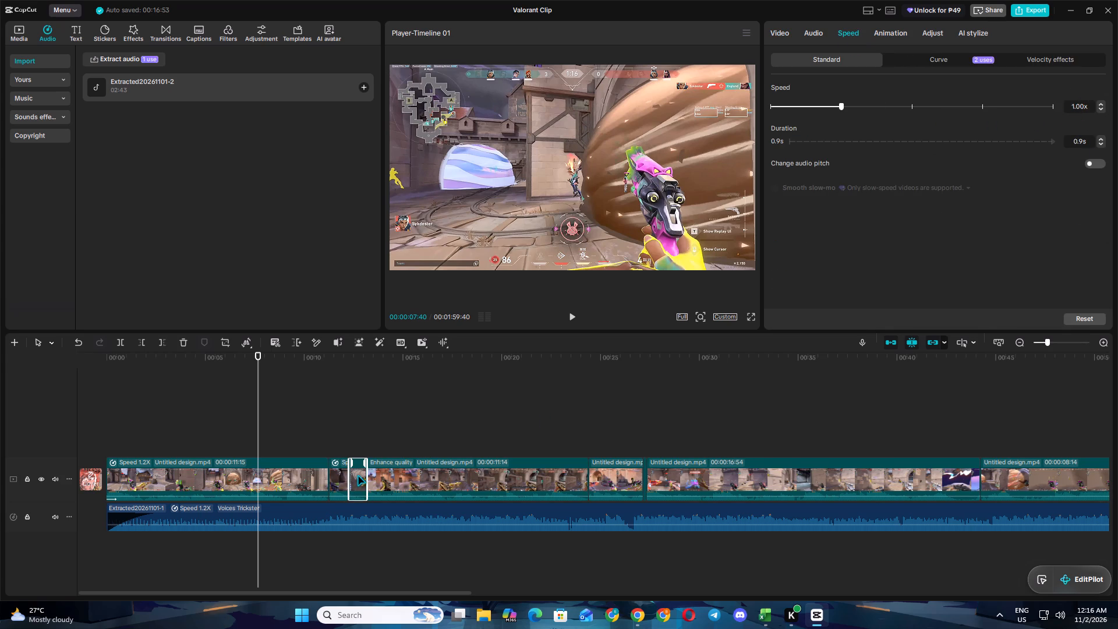
{"action": "left_click", "coordinate": [1077, 104]}
{"action": "key", "text": "ctrl+a"}
{"action": "key", "text": "BackSpace"}
{"action": "type", "text": "1.2"}
{"action": "key", "text": "Return"}
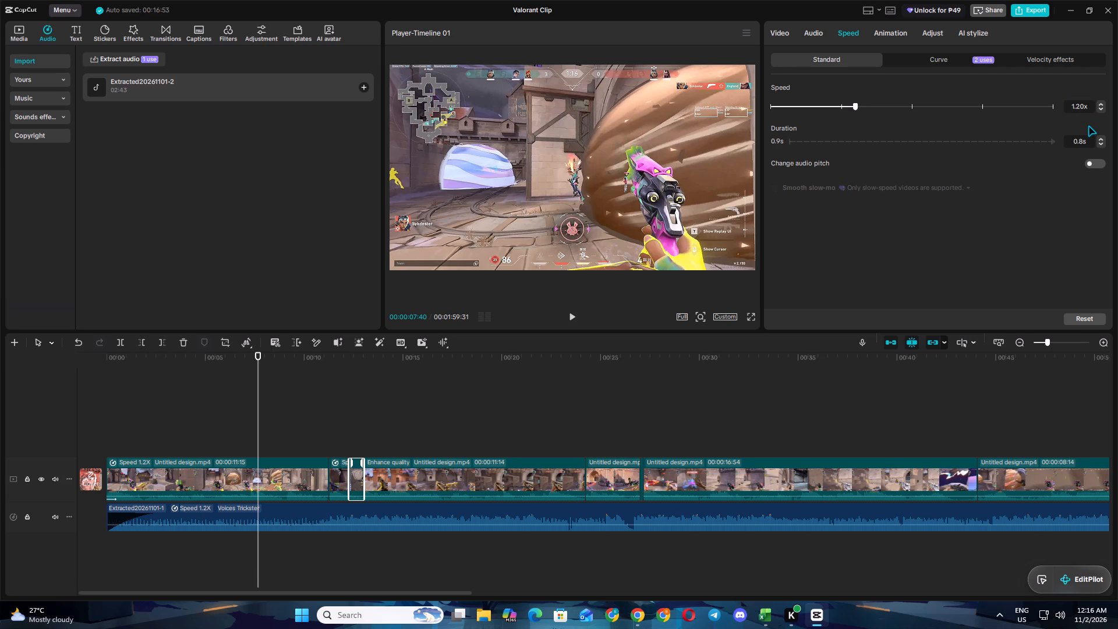
Set the standard speed of the fourth video clip, labelled Enhance quality, to 1.2x.
{"action": "left_click", "coordinate": [395, 471]}
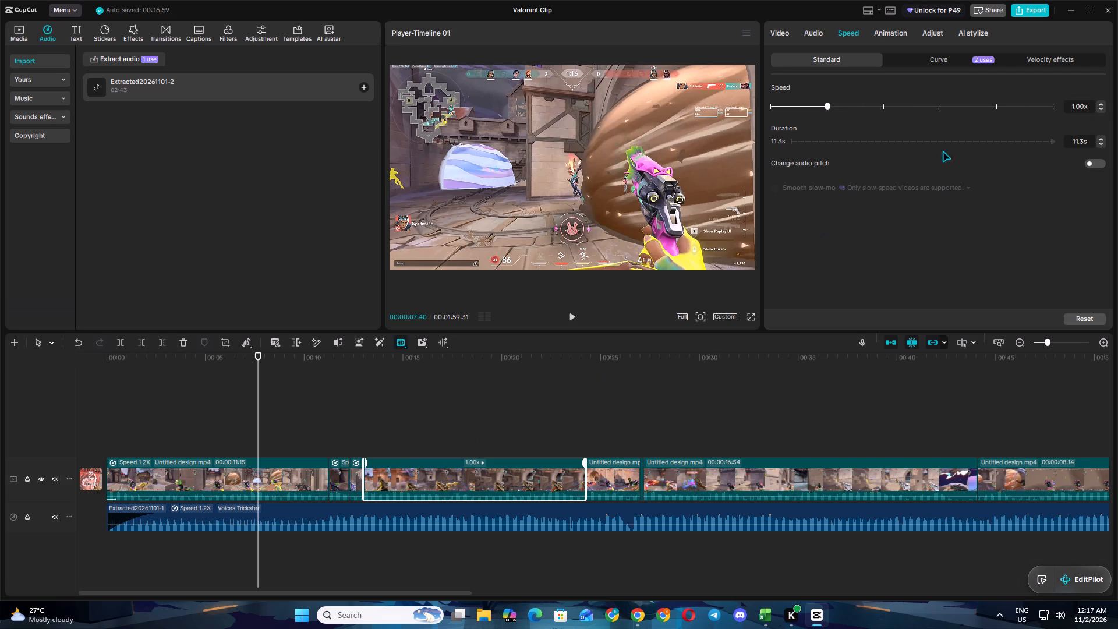
{"action": "triple_click", "coordinate": [1082, 104]}
{"action": "type", "text": "1/"}
{"action": "type", "text": ".2"}
{"action": "key", "text": "Return"}
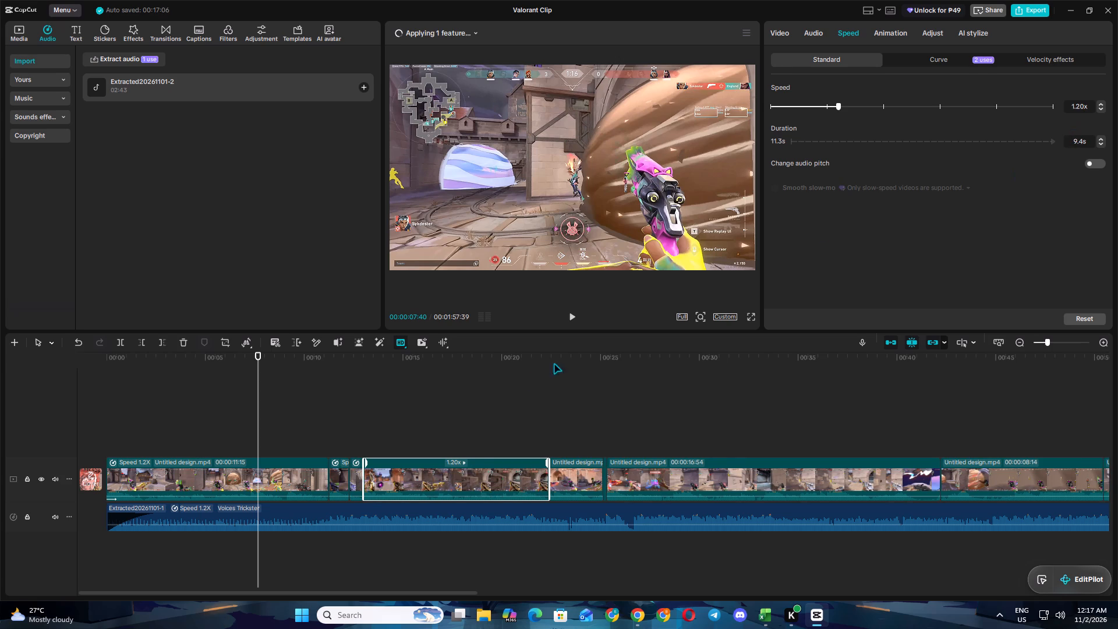
Set the standard speed of the fifth video clip, the short one directly after the Enhancing image quality clip, to 1.2x.
{"action": "left_click", "coordinate": [572, 468]}
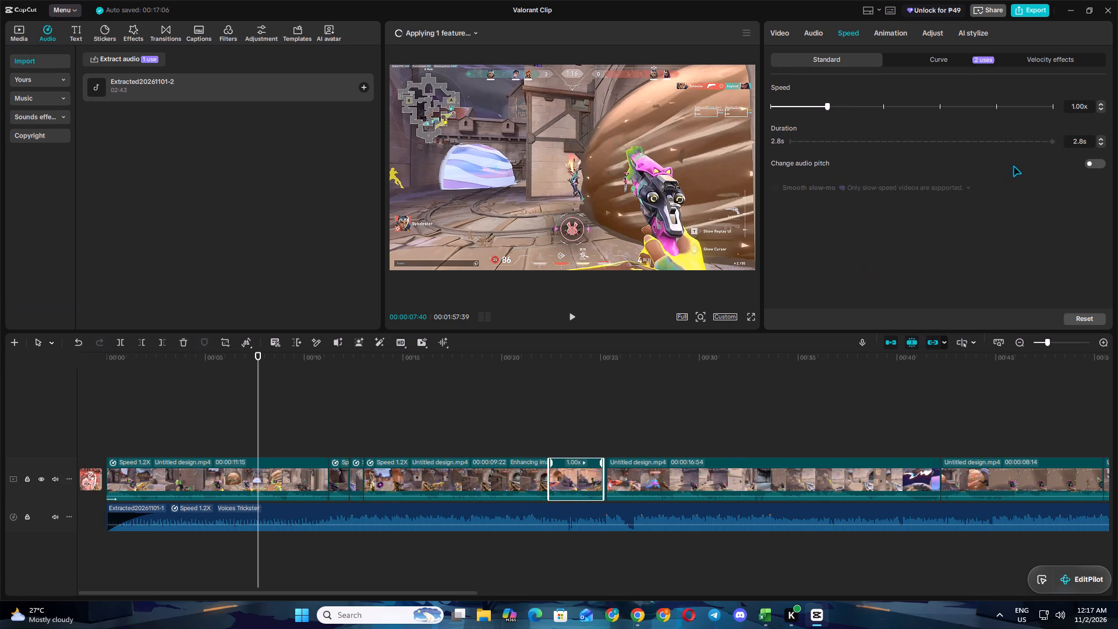
{"action": "left_click", "coordinate": [1078, 104]}
{"action": "key", "text": "ctrl+a"}
{"action": "type", "text": "1.2"}
{"action": "key", "text": "Return"}
Set the standard speed of the long Untitled design.mp4 clip labelled 00:00:16:54 to 1.2x.
{"action": "left_click", "coordinate": [659, 467]}
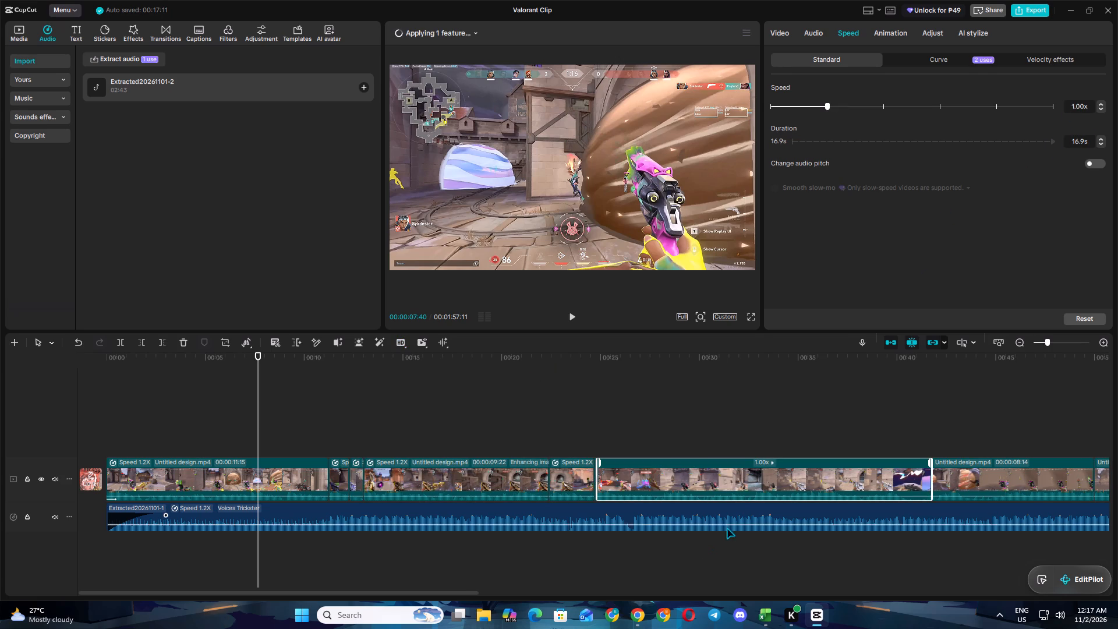
{"action": "left_click_drag", "start_coordinate": [464, 592], "coordinate": [666, 580]}
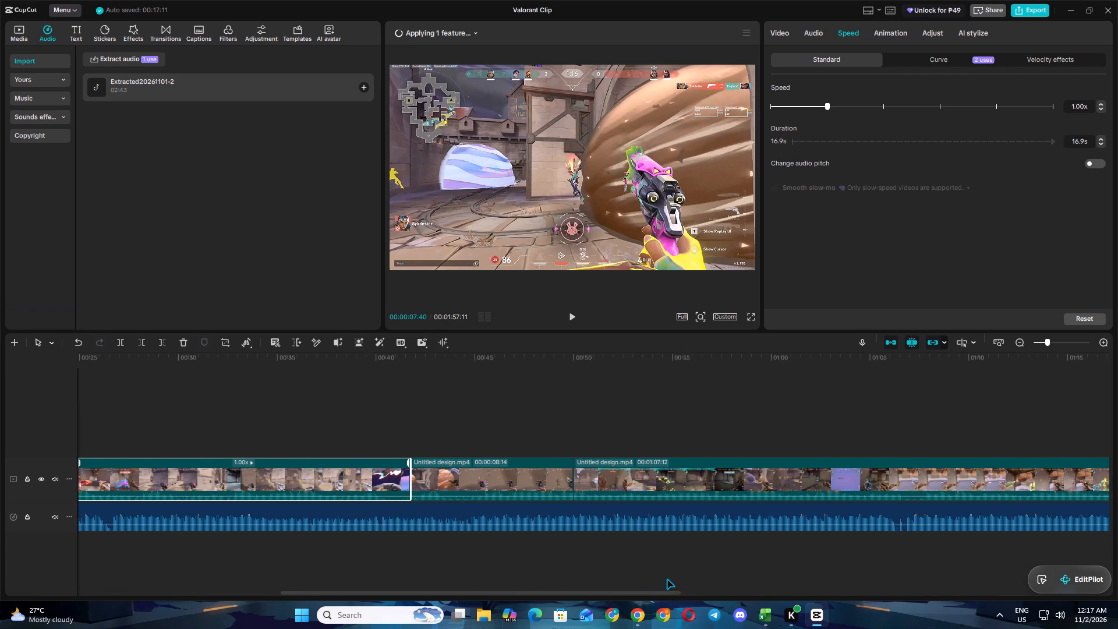
{"action": "triple_click", "coordinate": [1081, 107]}
{"action": "type", "text": "1.2"}
{"action": "key", "text": "Return"}
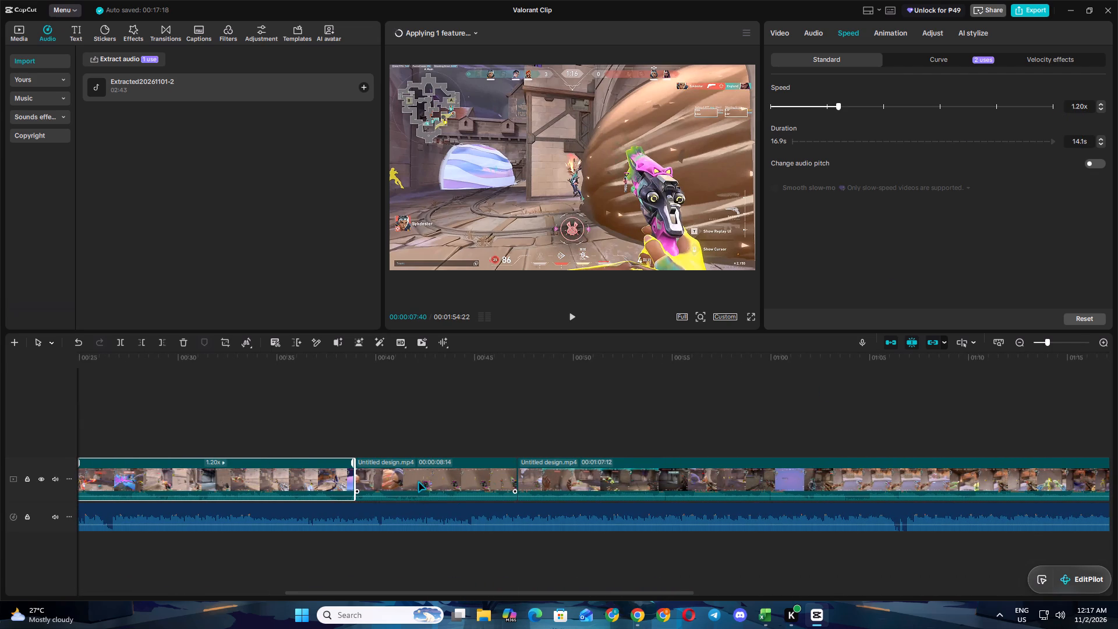
Set the standard speed of the Untitled design.mp4 clip labelled 00:00:08:14 to 1.2x.
{"action": "left_click", "coordinate": [419, 482]}
{"action": "left_click", "coordinate": [1077, 103]}
{"action": "key", "text": "ctrl+a"}
{"action": "type", "text": "1.2"}
{"action": "key", "text": "Return"}
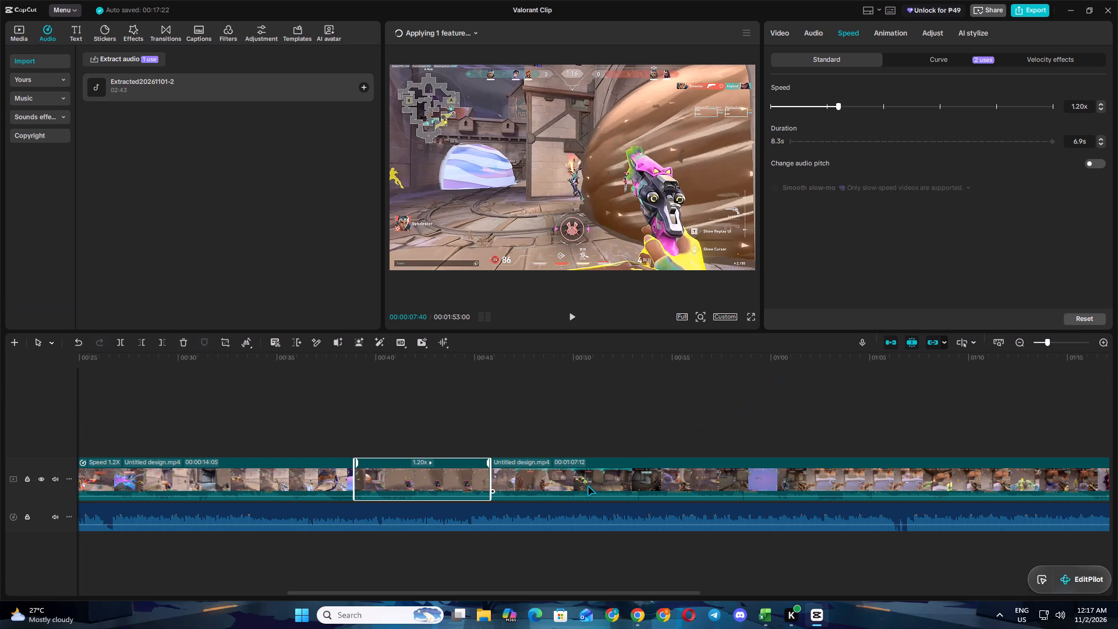
Set the standard speed of the last and longest Untitled design.mp4 clip to 1.2x.
{"action": "left_click", "coordinate": [588, 486]}
{"action": "left_click", "coordinate": [1081, 106]}
{"action": "key", "text": "ctrl+a"}
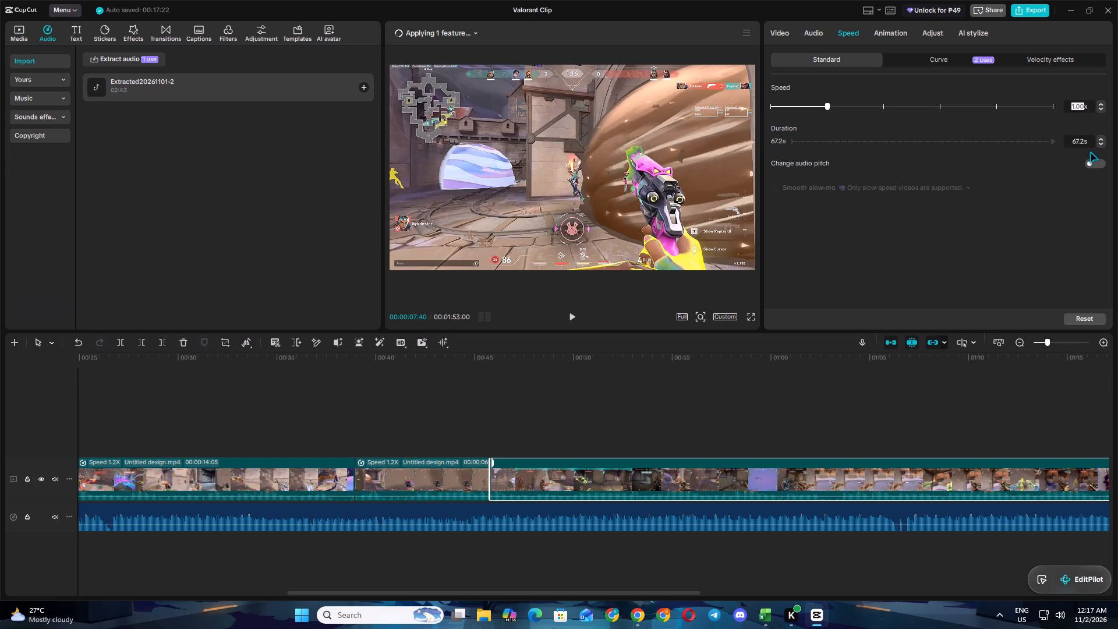
{"action": "key", "text": "BackSpace"}
{"action": "type", "text": "1.2"}
{"action": "key", "text": "Return"}
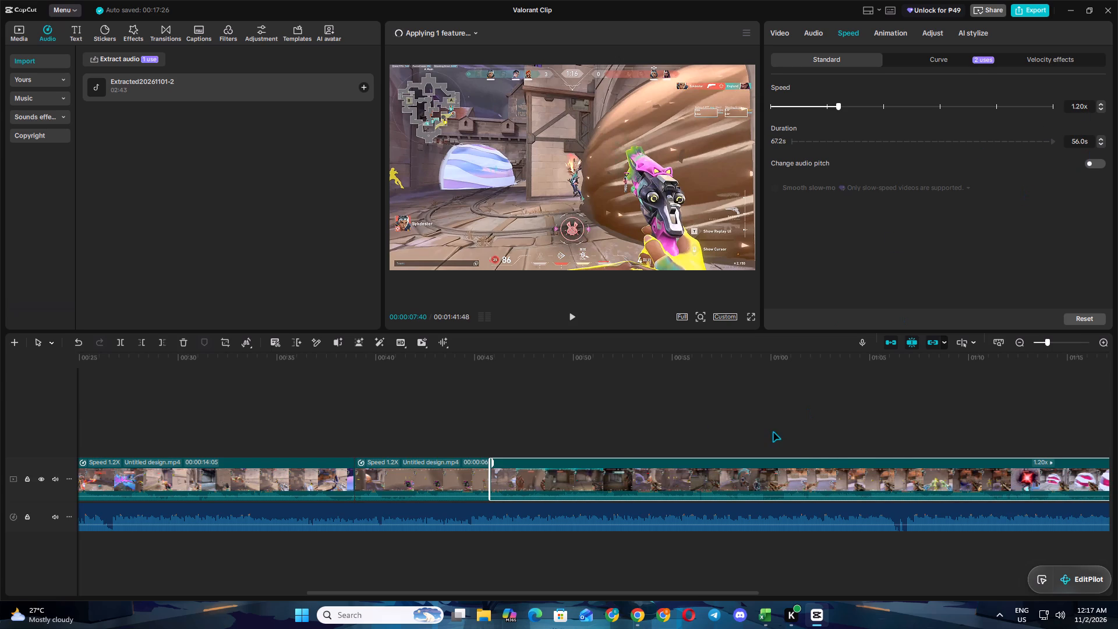
Find the tiny 0.2-second video clip just before the 00:00:14:05 clip and set its standard speed to 1.2x.
{"action": "left_click_drag", "start_coordinate": [682, 593], "coordinate": [813, 586]}
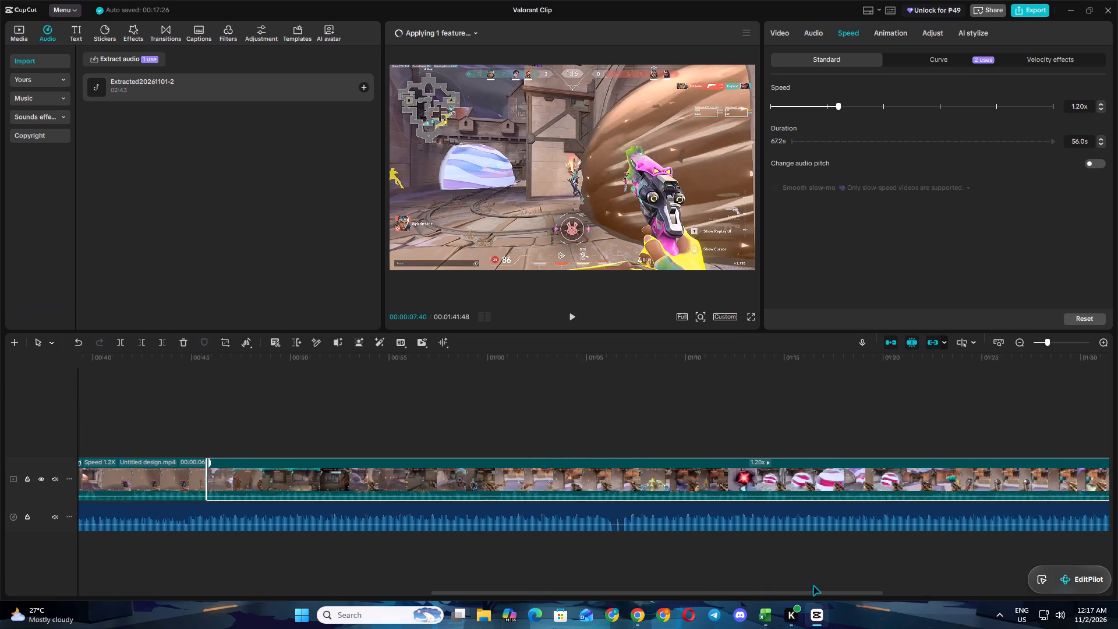
{"action": "left_click_drag", "start_coordinate": [813, 586], "coordinate": [982, 568]}
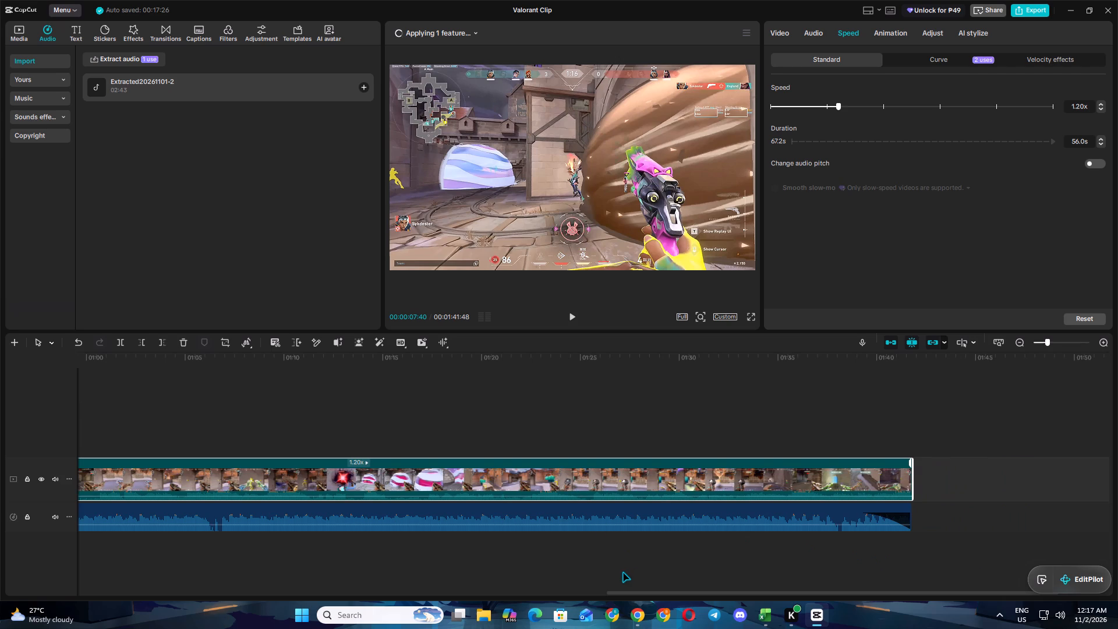
{"action": "left_click_drag", "start_coordinate": [691, 593], "coordinate": [540, 602]}
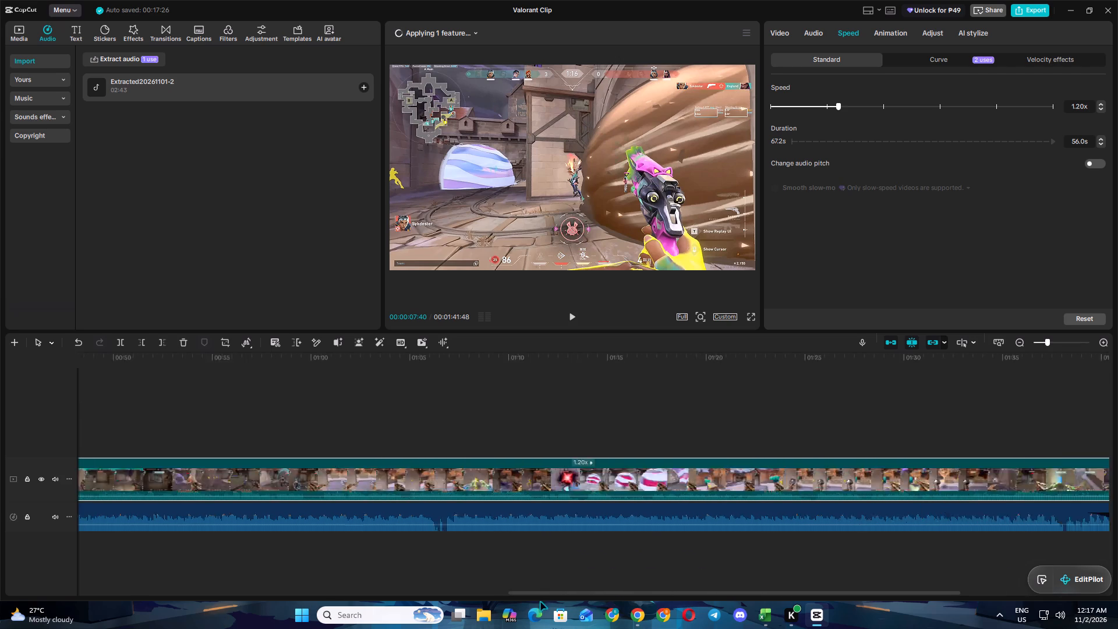
{"action": "left_click_drag", "start_coordinate": [540, 602], "coordinate": [365, 593]}
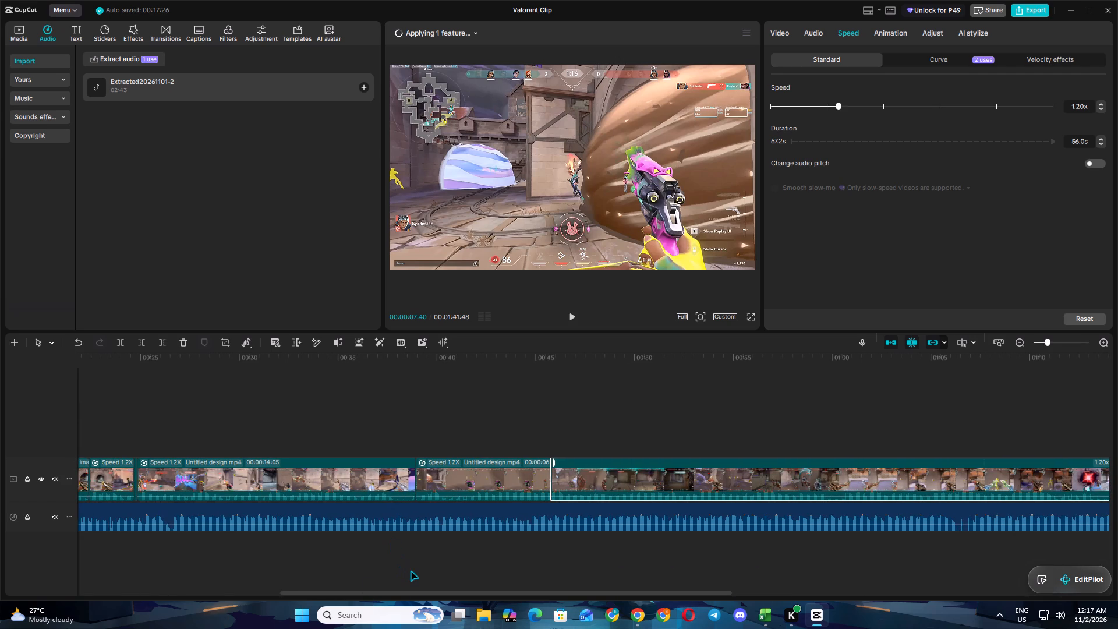
{"action": "left_click_drag", "start_coordinate": [411, 593], "coordinate": [344, 595]}
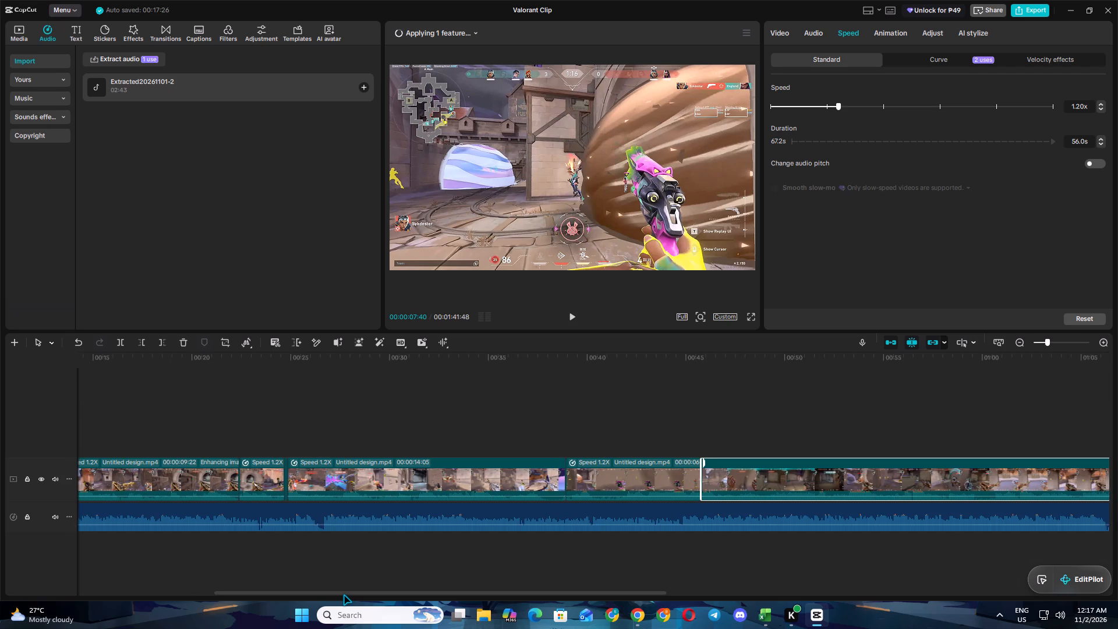
{"action": "left_click_drag", "start_coordinate": [344, 595], "coordinate": [282, 591]}
{"action": "scroll", "coordinate": [420, 493], "scroll_direction": "up", "scroll_amount": 10, "text": "ctrl"}
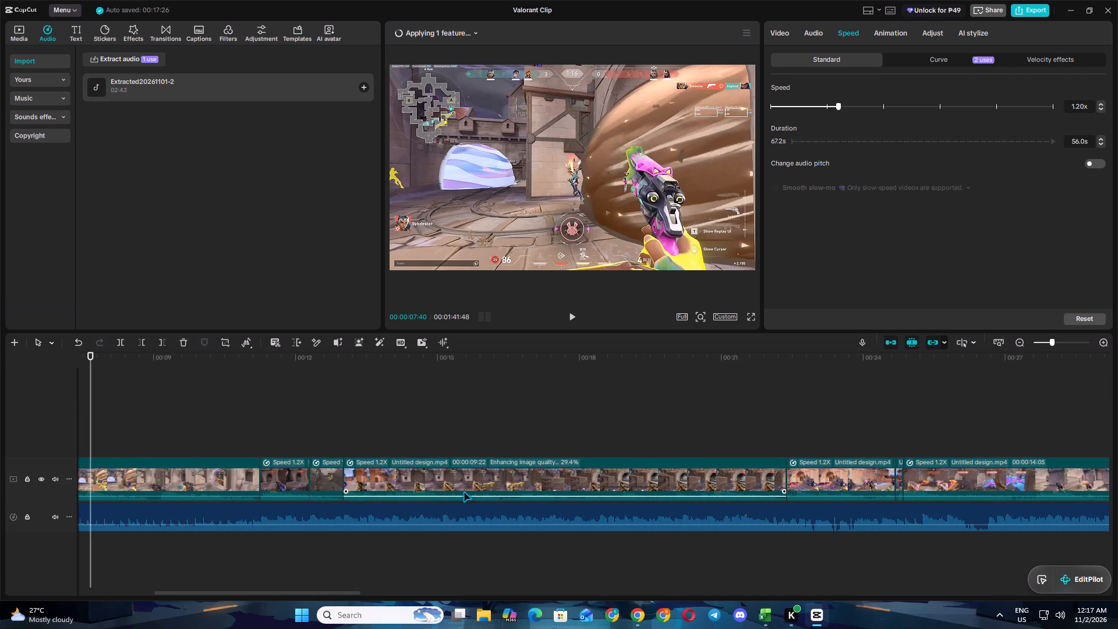
{"action": "left_click", "coordinate": [898, 483]}
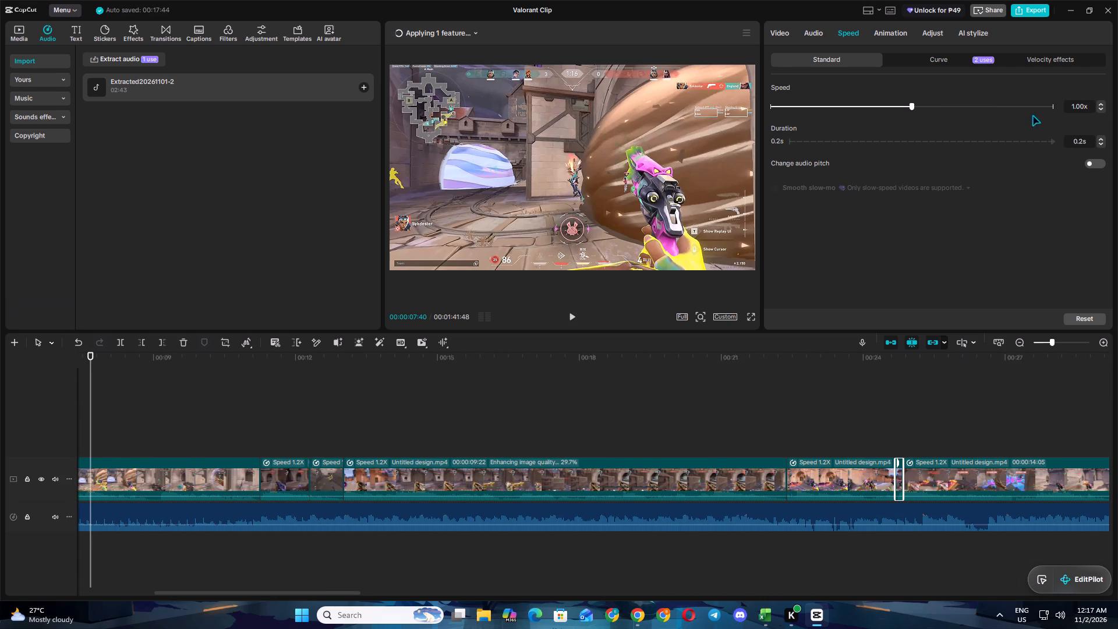
{"action": "left_click", "coordinate": [1082, 106]}
{"action": "key", "text": "ctrl+a"}
{"action": "type", "text": "1.2"}
{"action": "key", "text": "Return"}
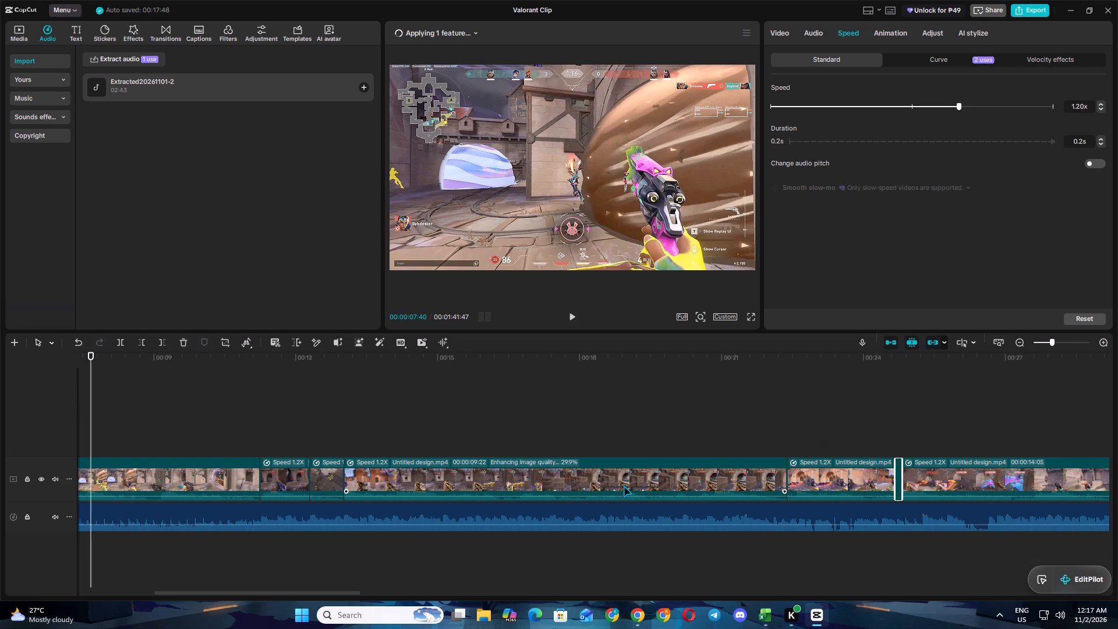
Check the video and audio tracks through to their end, and play the edit back from near the beginning.
{"action": "left_click_drag", "start_coordinate": [338, 592], "coordinate": [332, 591]}
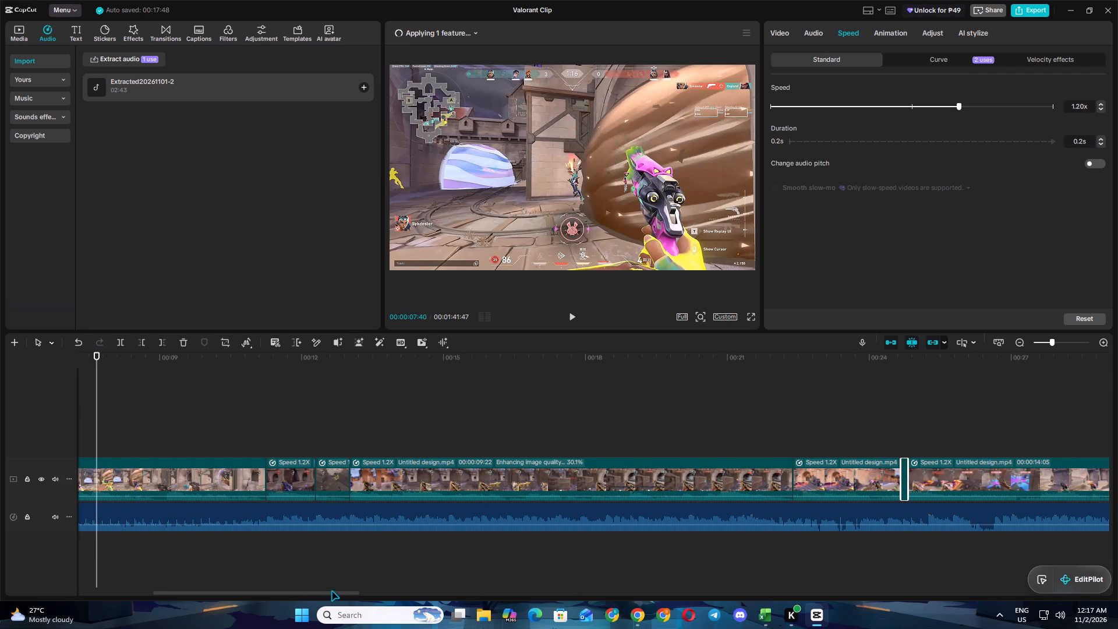
{"action": "left_click_drag", "start_coordinate": [332, 591], "coordinate": [652, 566]}
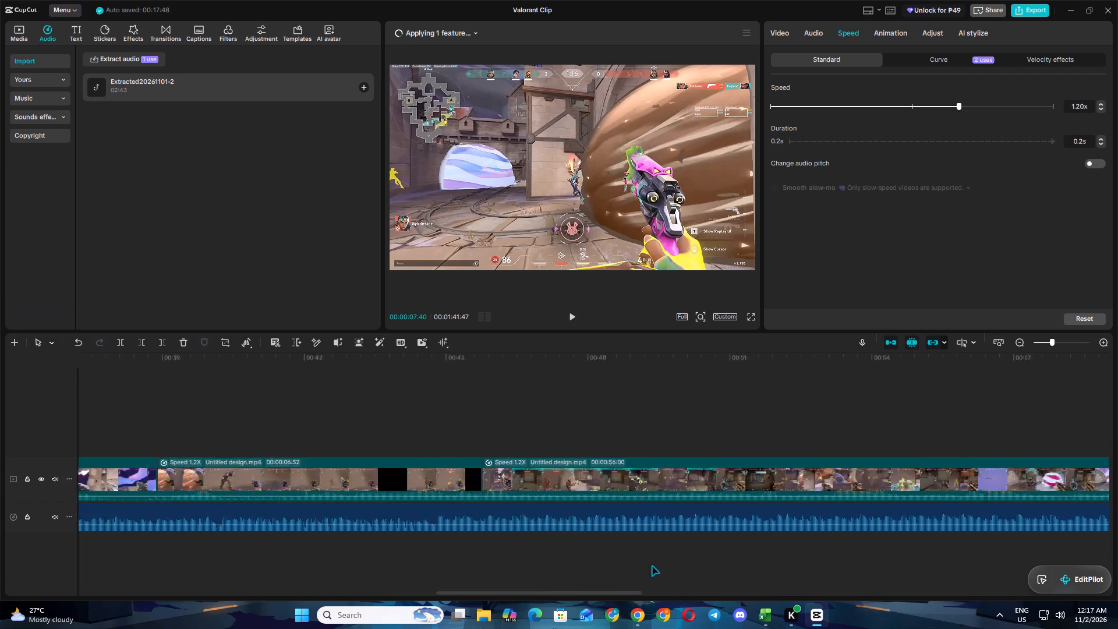
{"action": "left_click_drag", "start_coordinate": [652, 566], "coordinate": [1092, 554]}
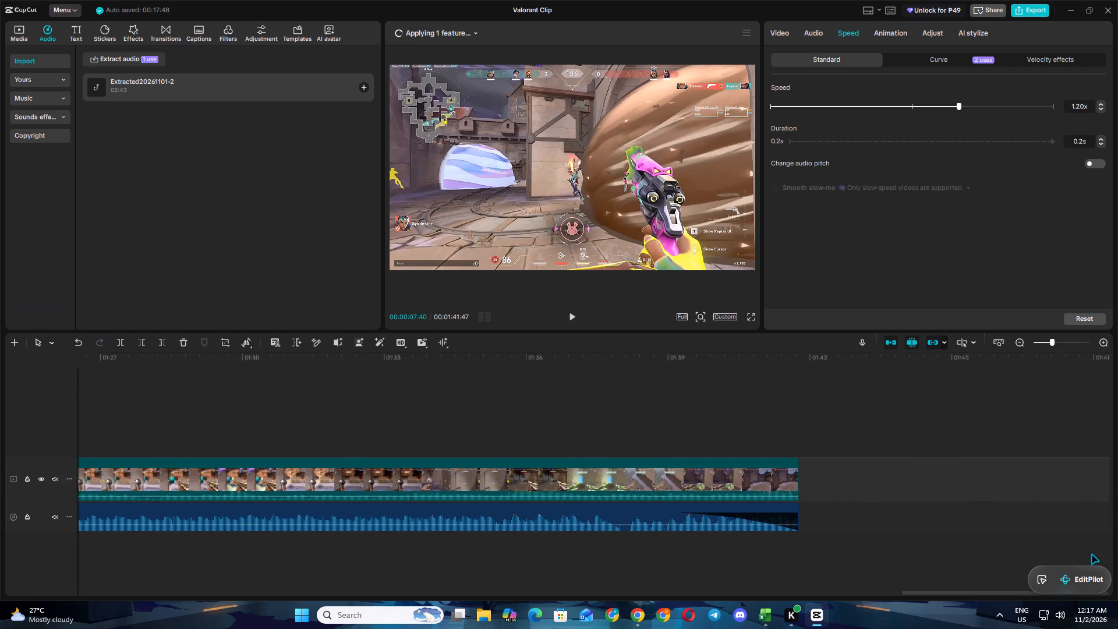
{"action": "left_click_drag", "start_coordinate": [1092, 554], "coordinate": [122, 566]}
{"action": "scroll", "coordinate": [431, 389], "scroll_direction": "down", "scroll_amount": 8, "text": "ctrl"}
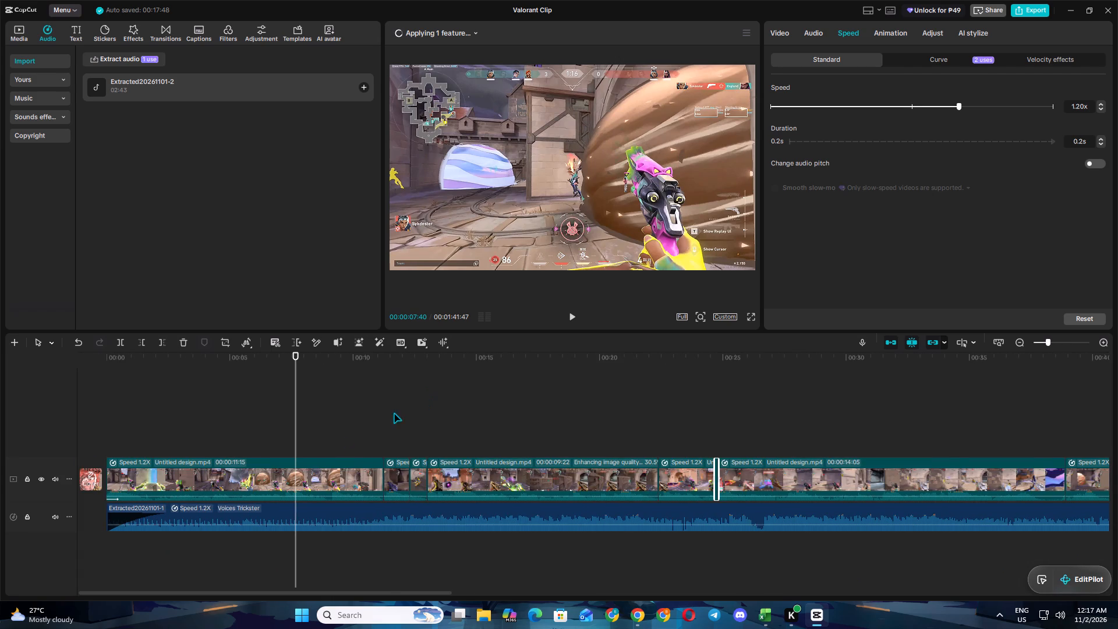
{"action": "left_click", "coordinate": [120, 434]}
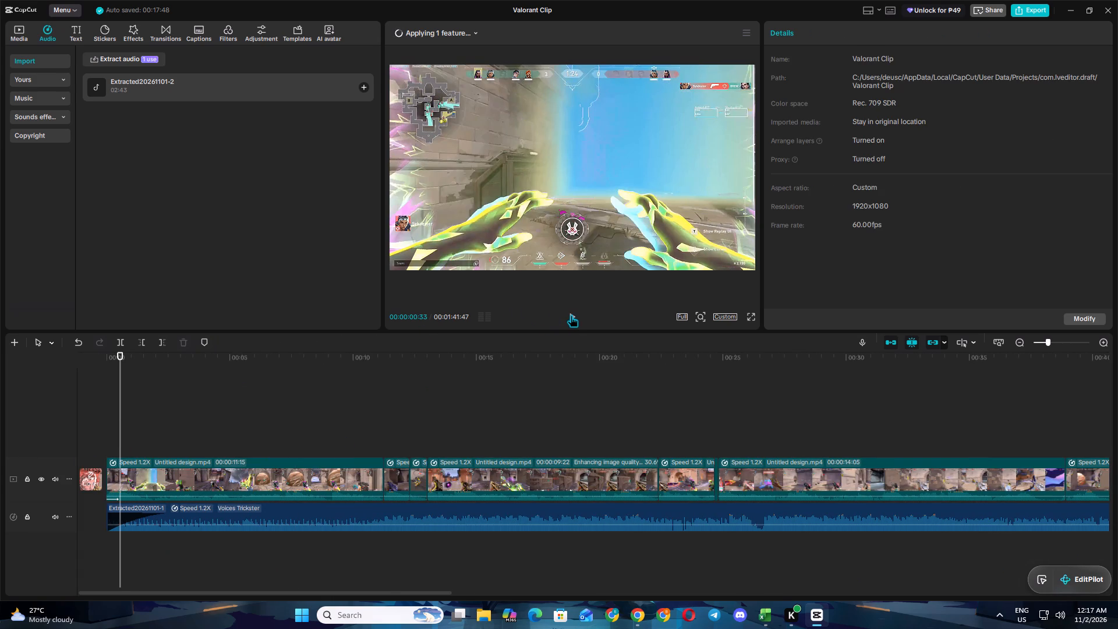
{"action": "left_click", "coordinate": [571, 316]}
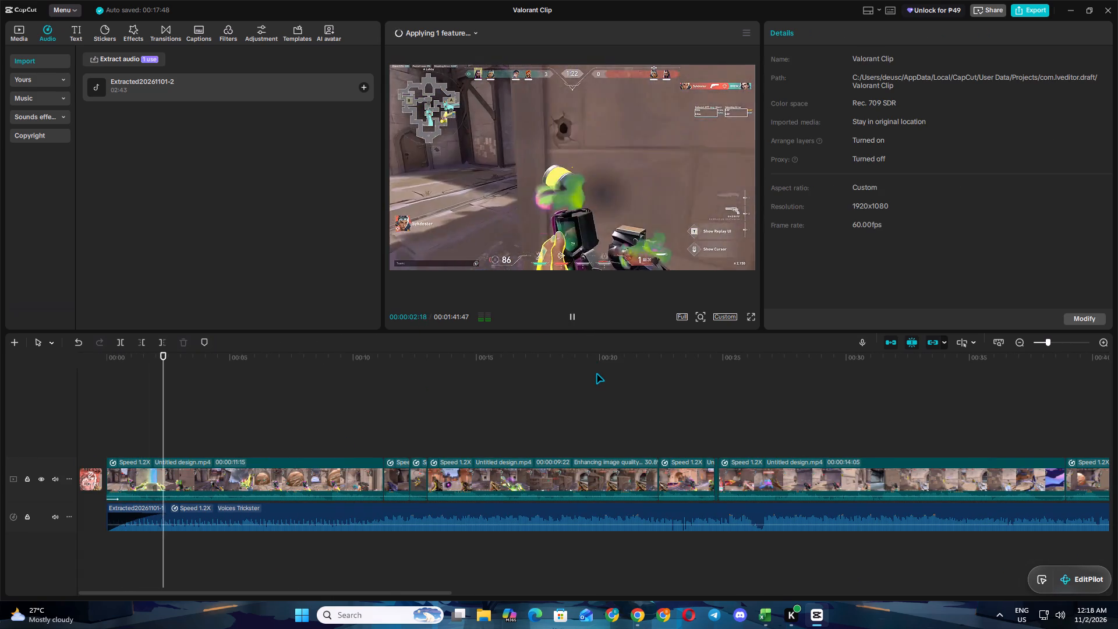
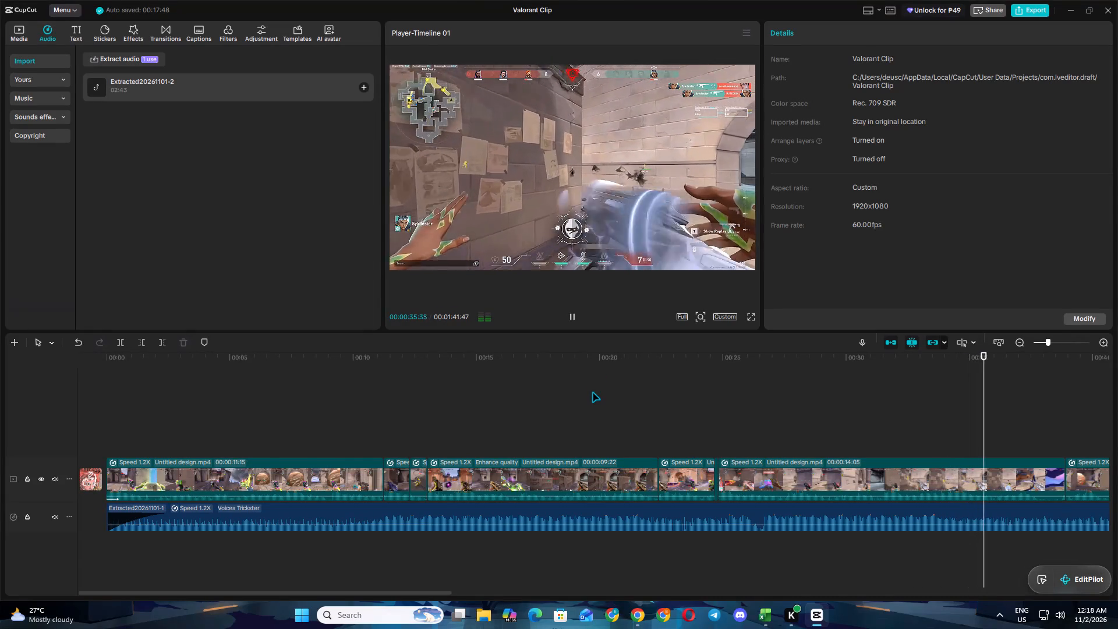
Undo the 1.2x speed changes on the extracted audio and all the video clips.
{"action": "key", "text": "ctrl+z"}
{"action": "key", "text": "ctrl+z"}
{"action": "key", "text": "ctrl+z"}
{"action": "key", "text": "ctrl+z"}
{"action": "key", "text": "ctrl+z"}
{"action": "key", "text": "ctrl+z"}
{"action": "key", "text": "ctrl+z"}
{"action": "key", "text": "ctrl+z"}
{"action": "key", "text": "ctrl+z"}
{"action": "key", "text": "ctrl+z"}
{"action": "key", "text": "ctrl+z"}
{"action": "key", "text": "ctrl+z"}
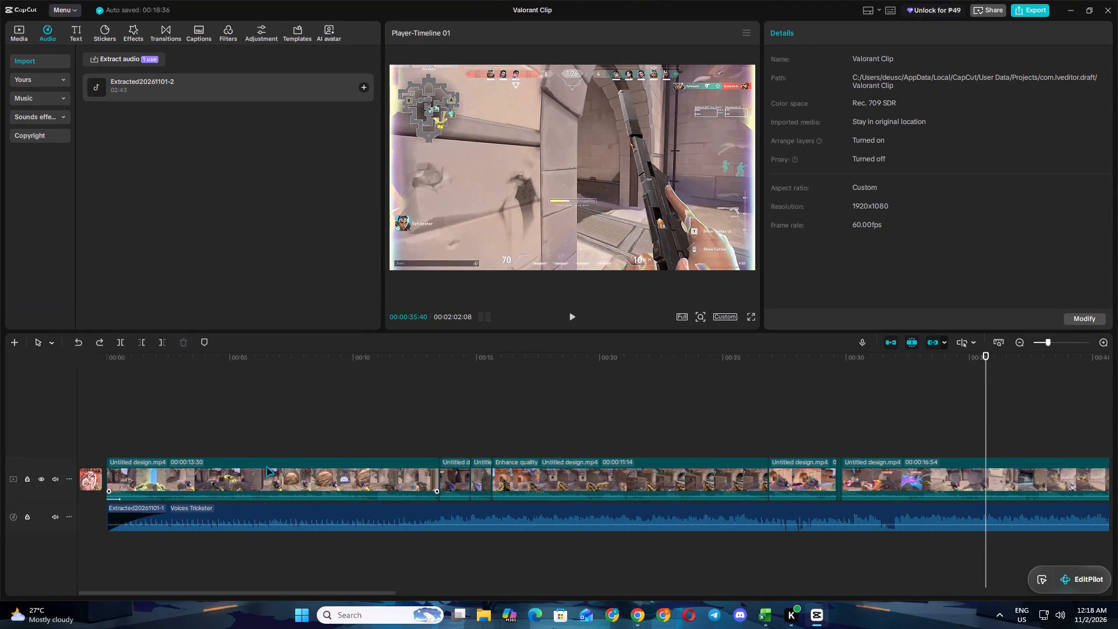
Play back the edit with the Trickster-voiced audio from near the end of the first video clip.
{"action": "scroll", "coordinate": [273, 448], "scroll_direction": "down", "scroll_amount": 4, "text": "ctrl"}
{"action": "left_click", "coordinate": [130, 414]}
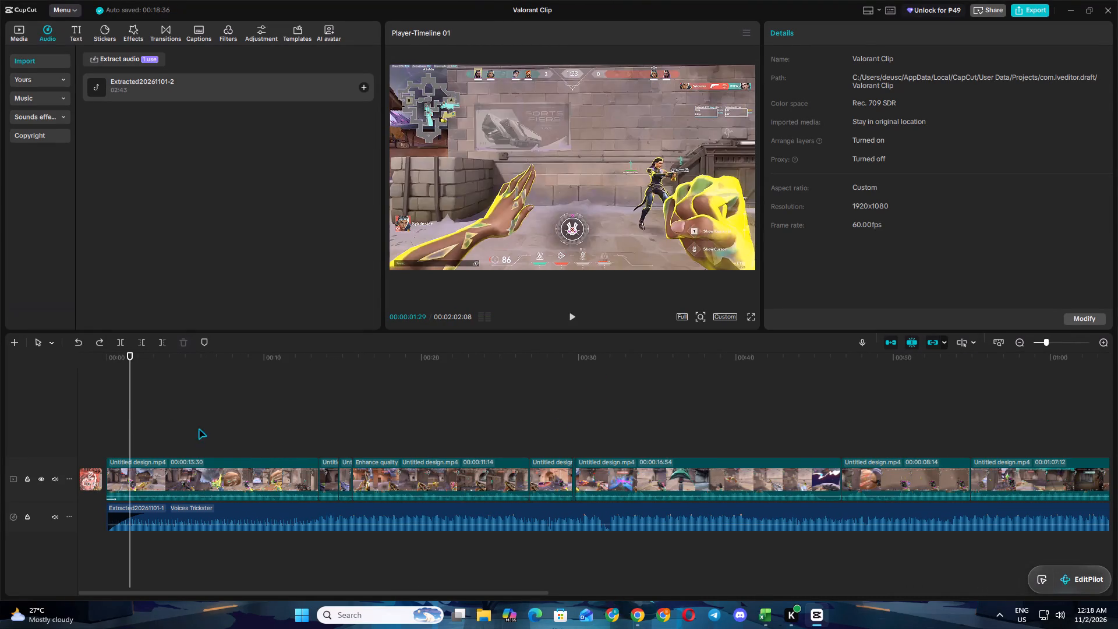
{"action": "left_click", "coordinate": [239, 416]}
{"action": "left_click", "coordinate": [311, 400]}
{"action": "key", "text": "space"}
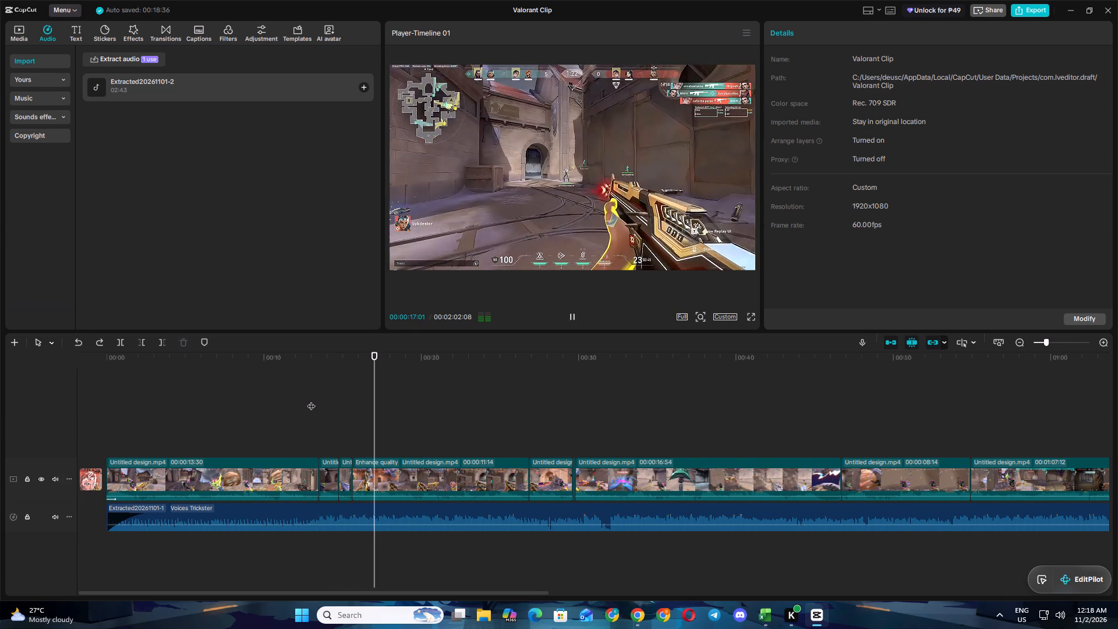
{"action": "left_click", "coordinate": [319, 513]}
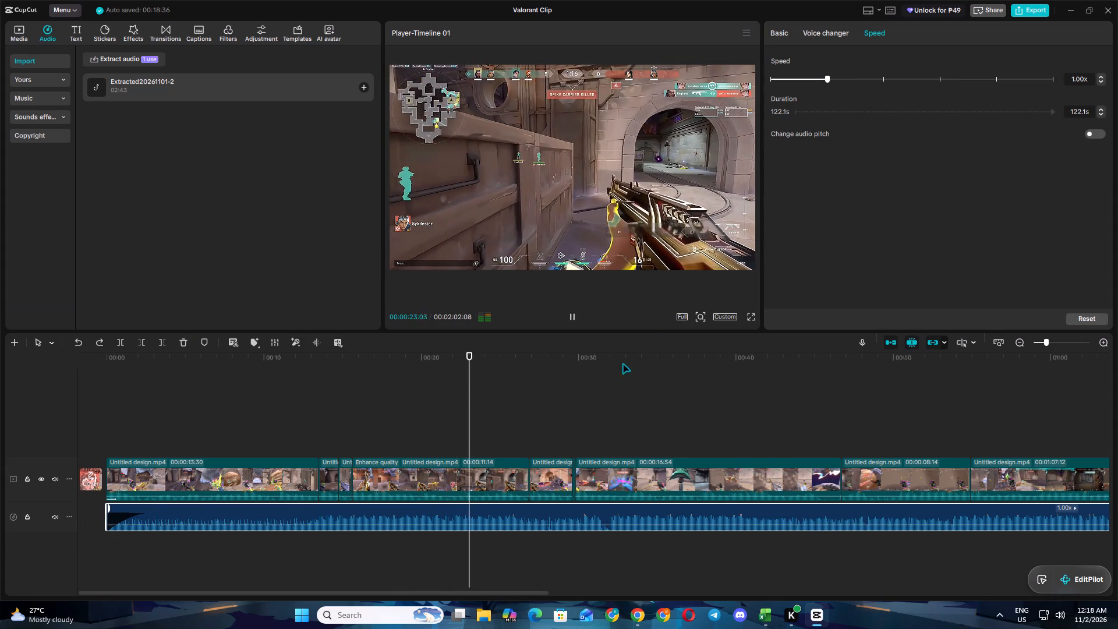
{"action": "left_click", "coordinate": [565, 430]}
{"action": "left_click", "coordinate": [526, 533]}
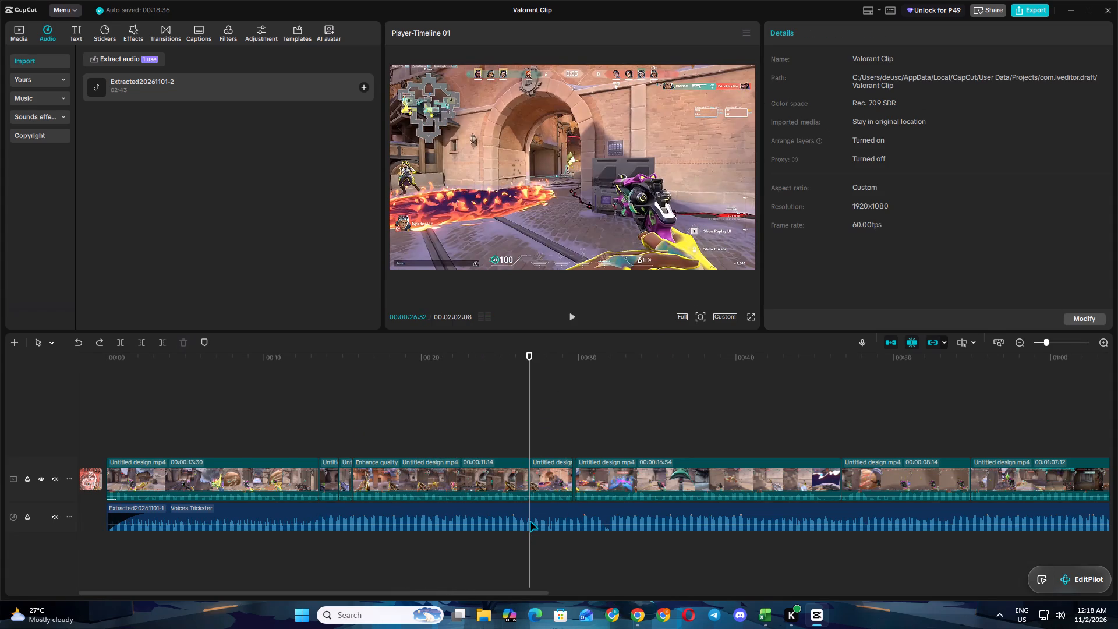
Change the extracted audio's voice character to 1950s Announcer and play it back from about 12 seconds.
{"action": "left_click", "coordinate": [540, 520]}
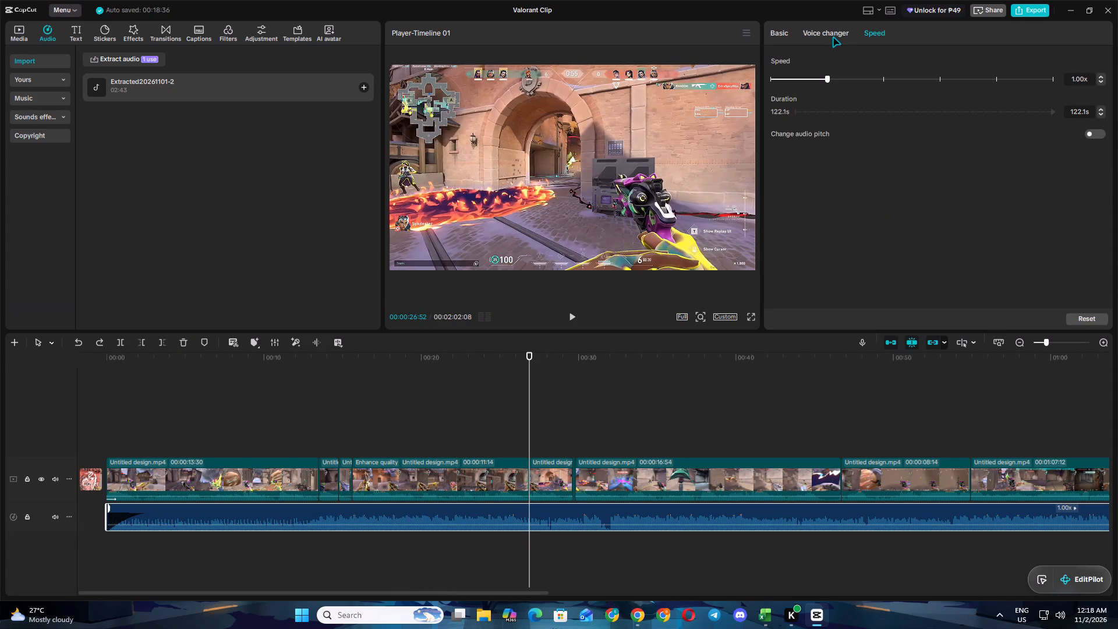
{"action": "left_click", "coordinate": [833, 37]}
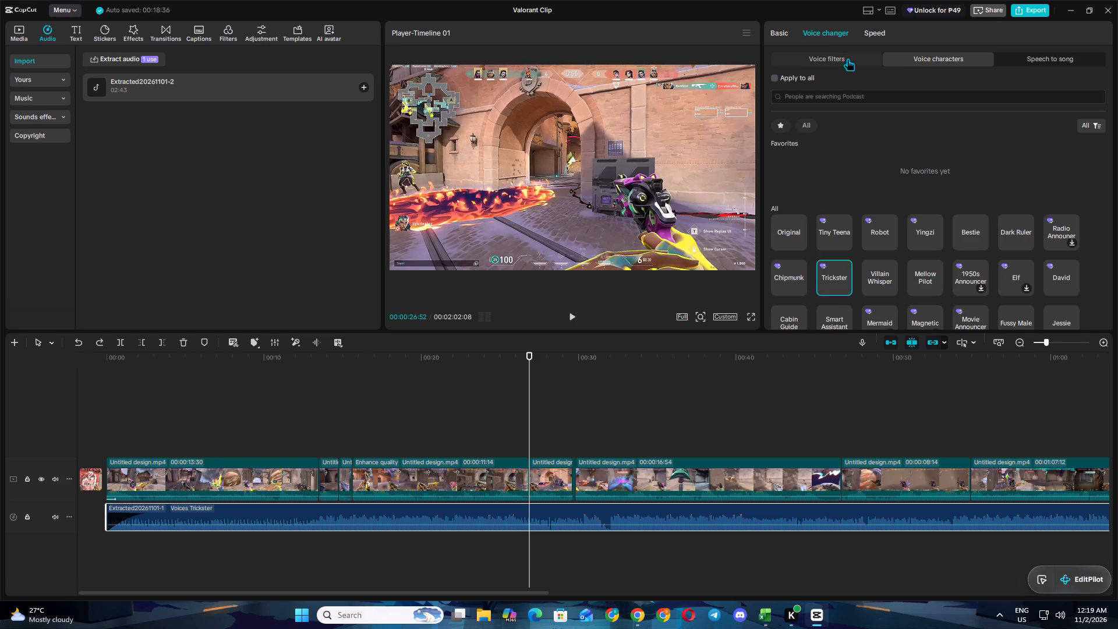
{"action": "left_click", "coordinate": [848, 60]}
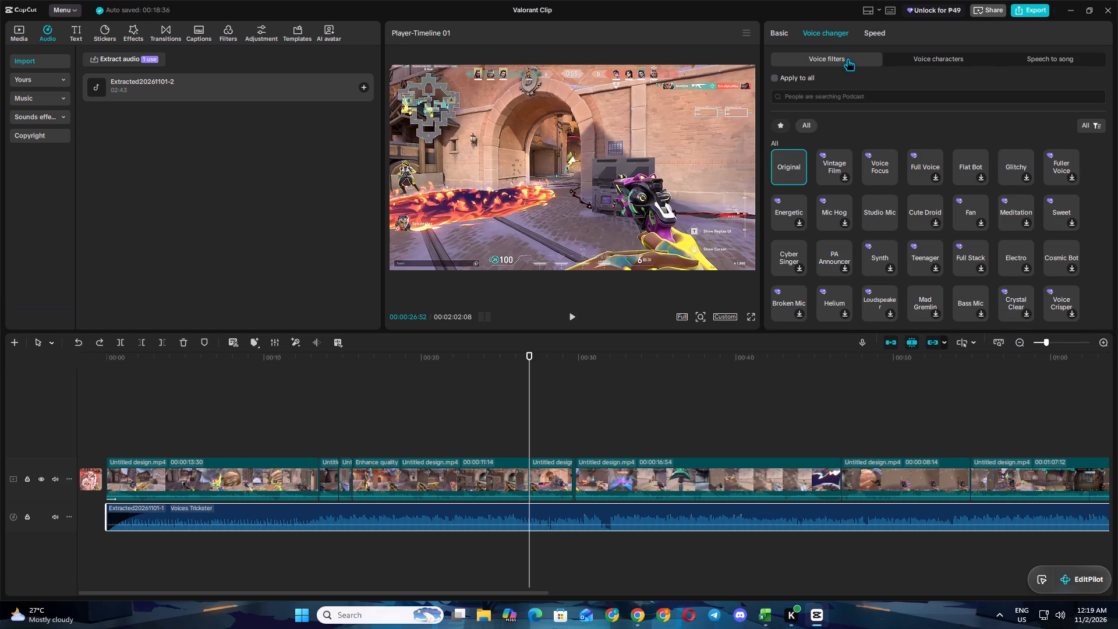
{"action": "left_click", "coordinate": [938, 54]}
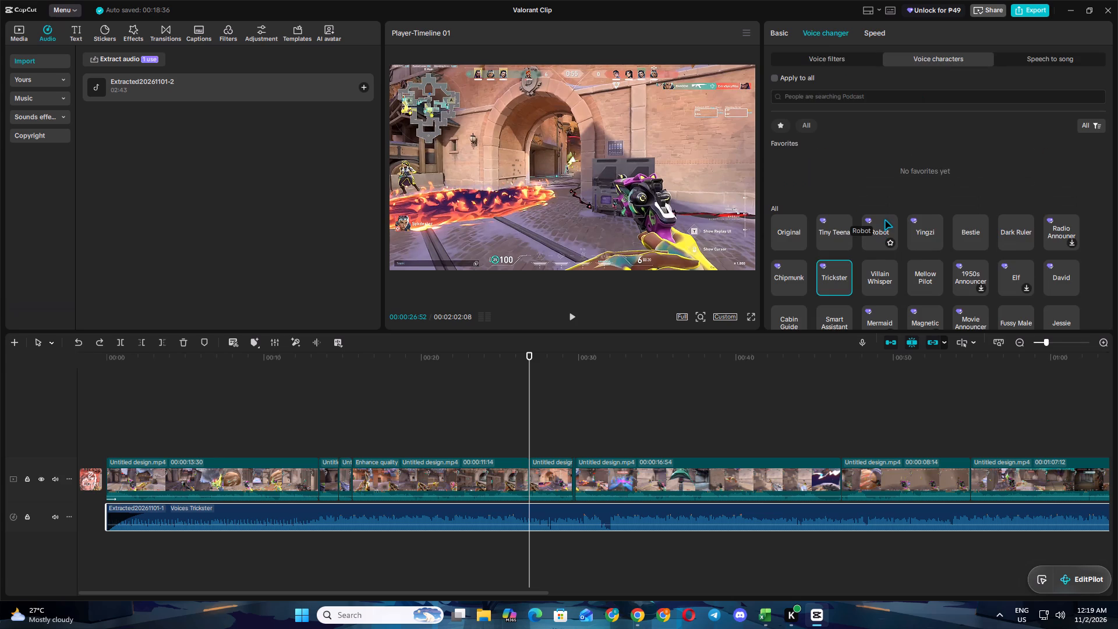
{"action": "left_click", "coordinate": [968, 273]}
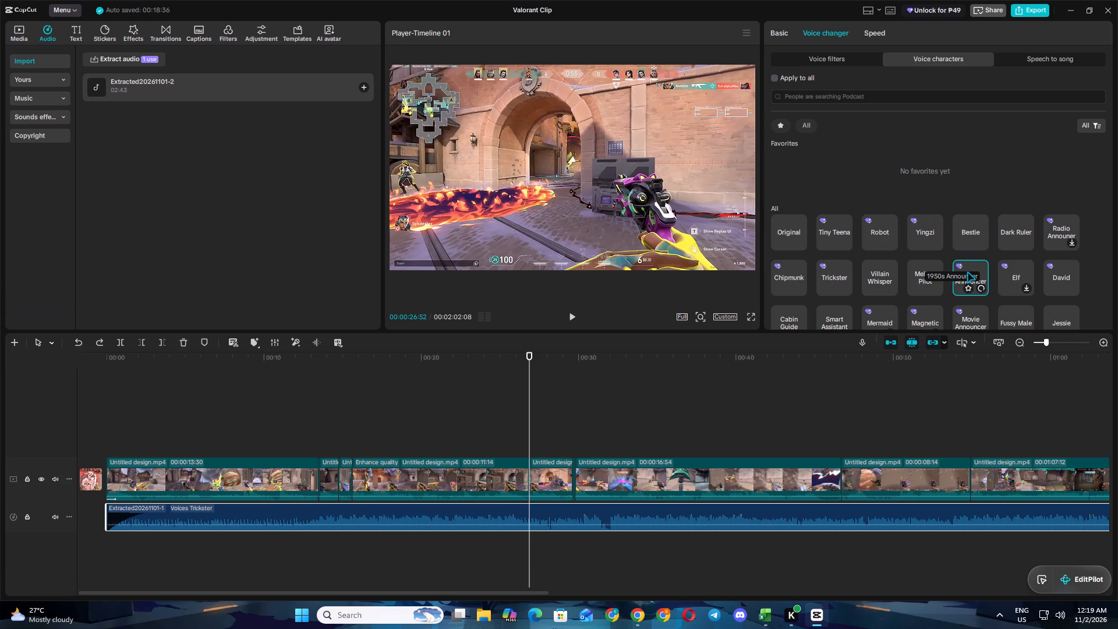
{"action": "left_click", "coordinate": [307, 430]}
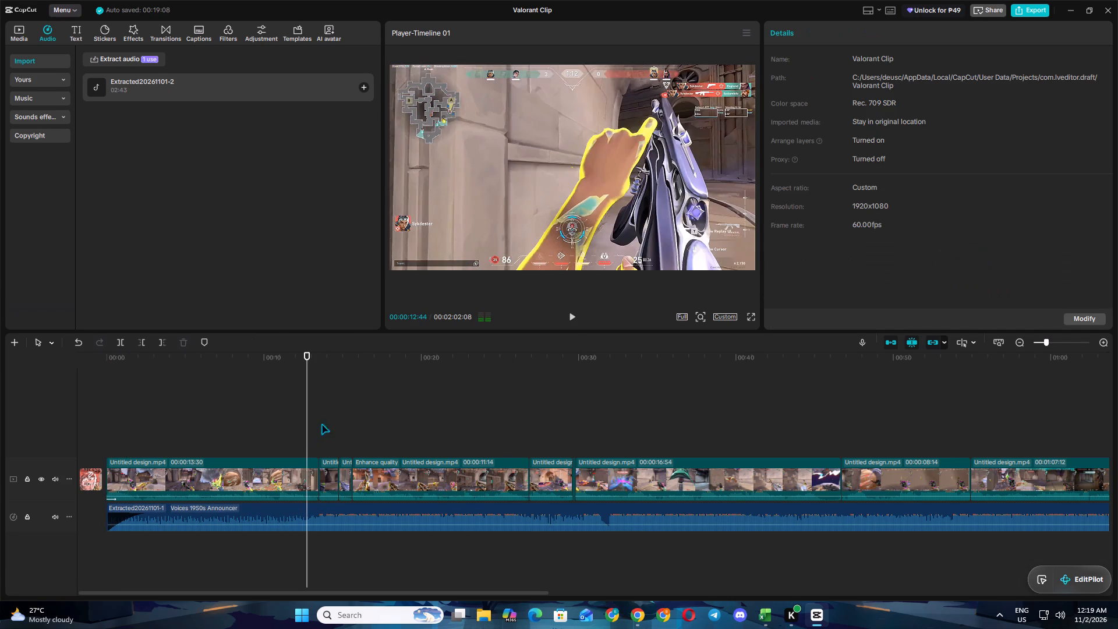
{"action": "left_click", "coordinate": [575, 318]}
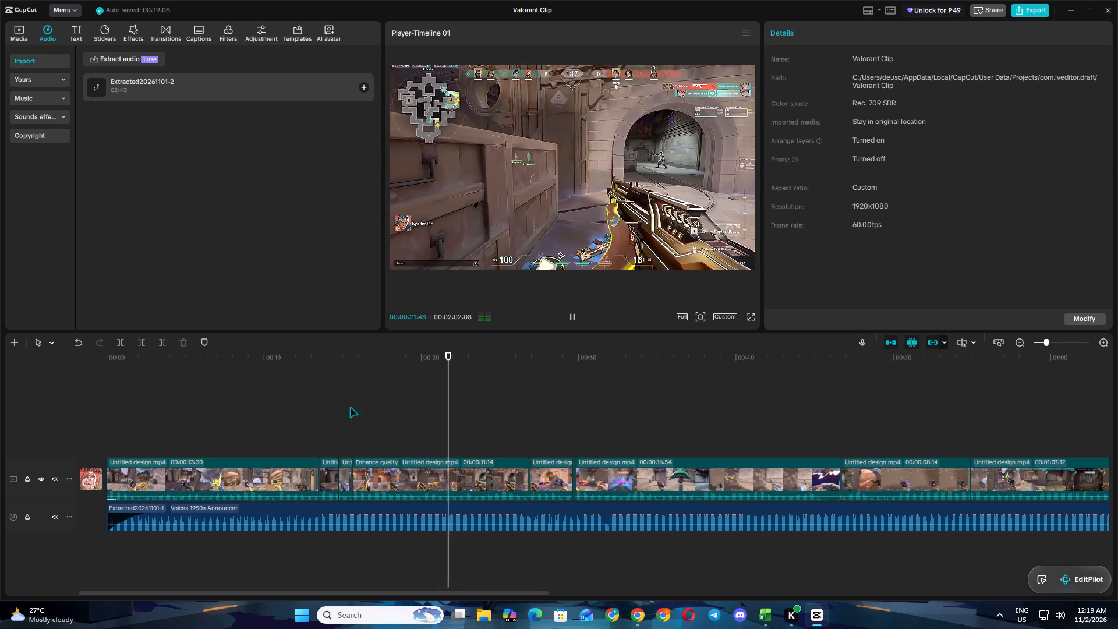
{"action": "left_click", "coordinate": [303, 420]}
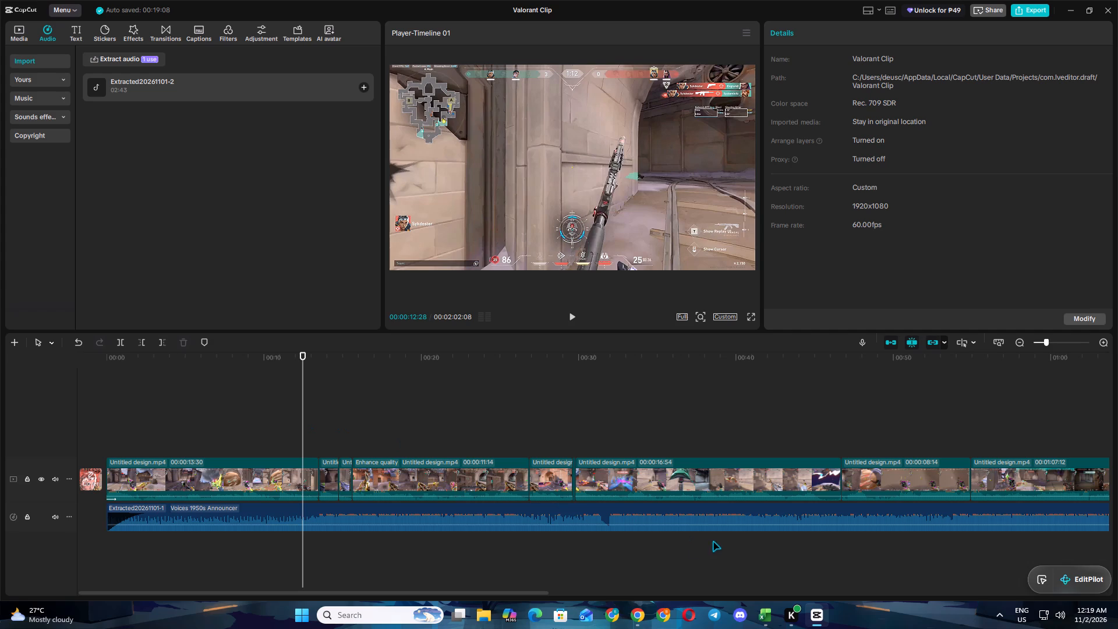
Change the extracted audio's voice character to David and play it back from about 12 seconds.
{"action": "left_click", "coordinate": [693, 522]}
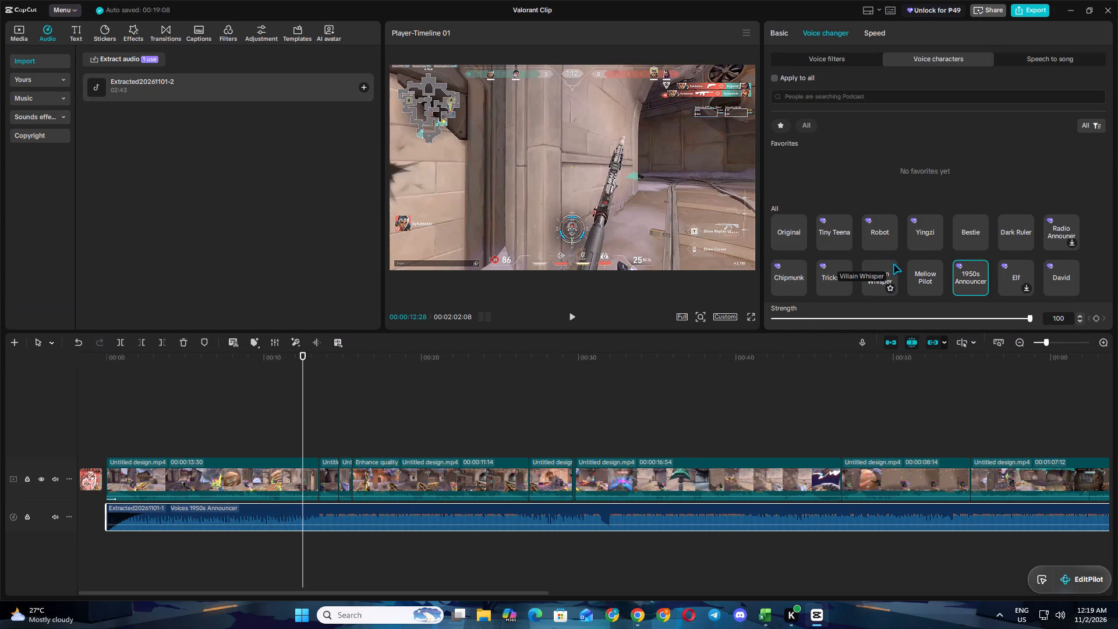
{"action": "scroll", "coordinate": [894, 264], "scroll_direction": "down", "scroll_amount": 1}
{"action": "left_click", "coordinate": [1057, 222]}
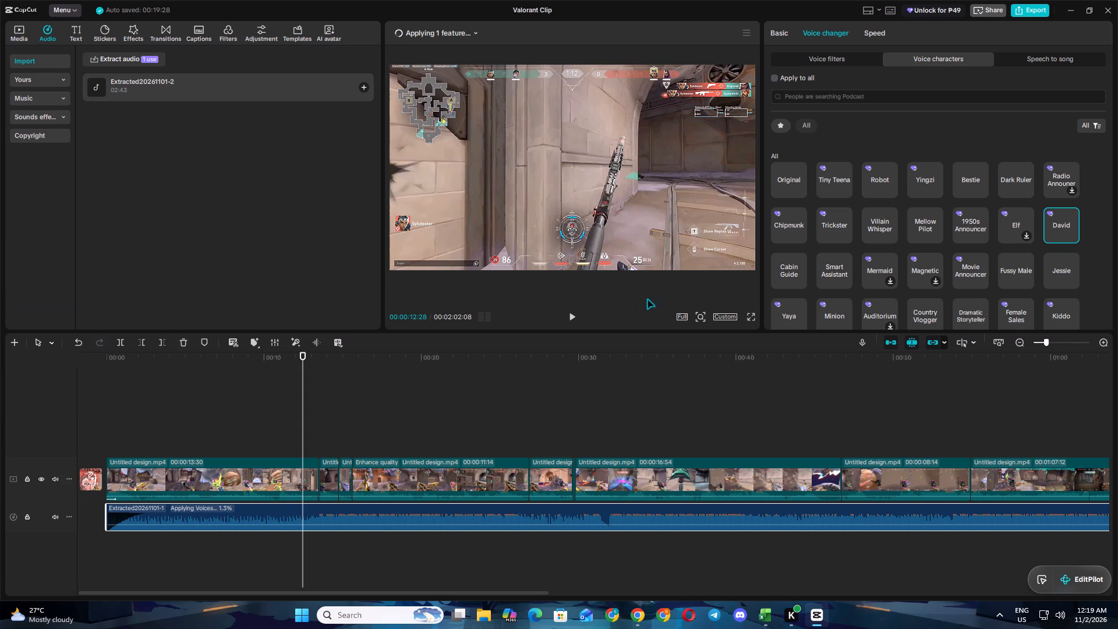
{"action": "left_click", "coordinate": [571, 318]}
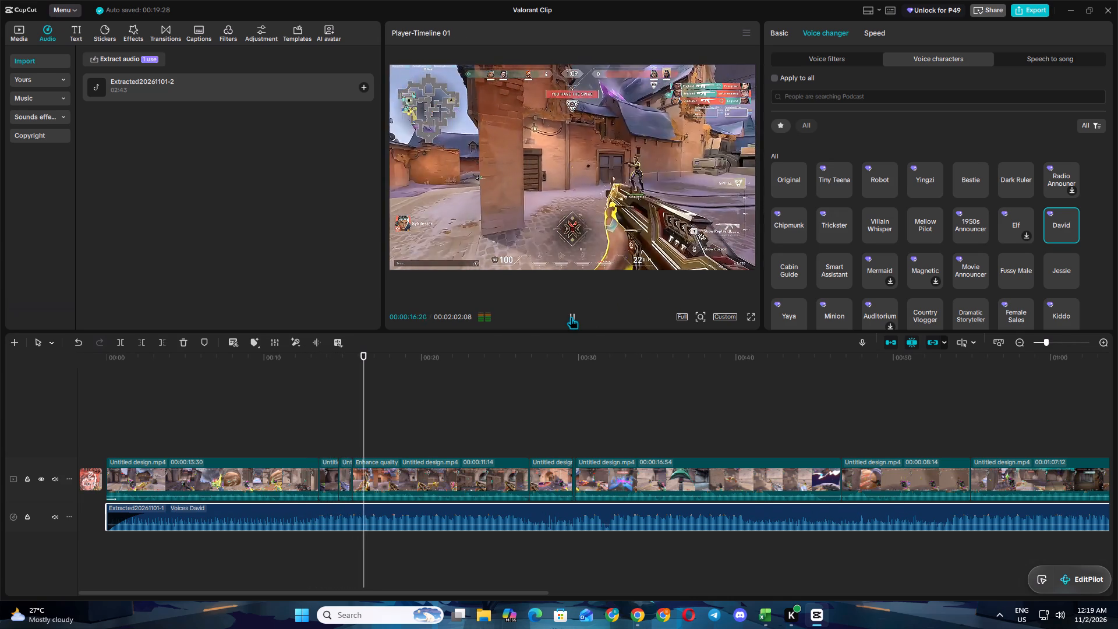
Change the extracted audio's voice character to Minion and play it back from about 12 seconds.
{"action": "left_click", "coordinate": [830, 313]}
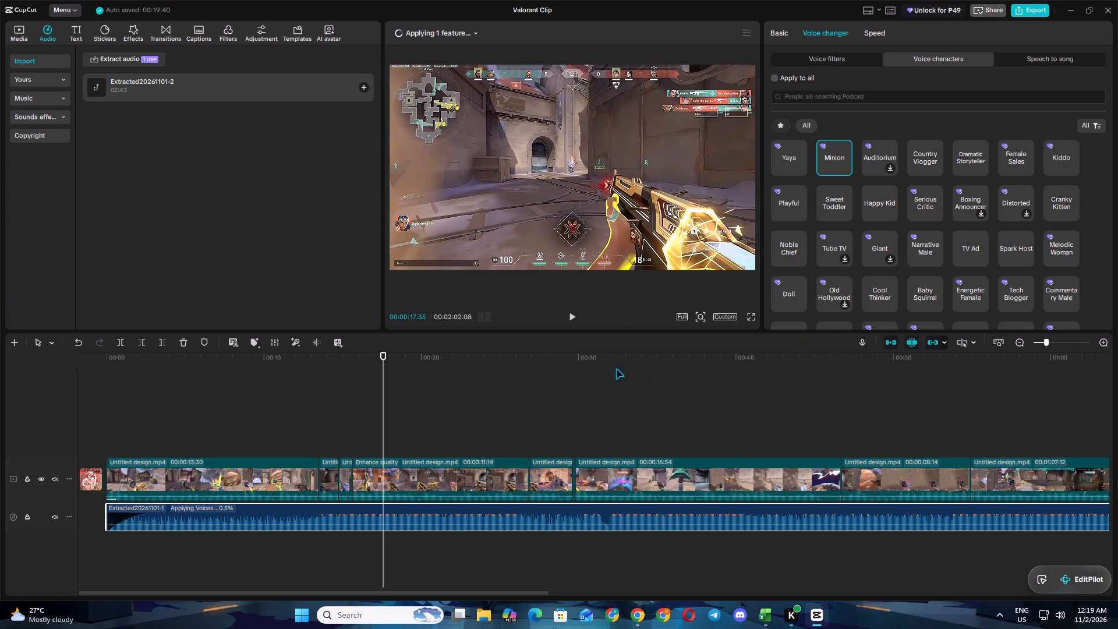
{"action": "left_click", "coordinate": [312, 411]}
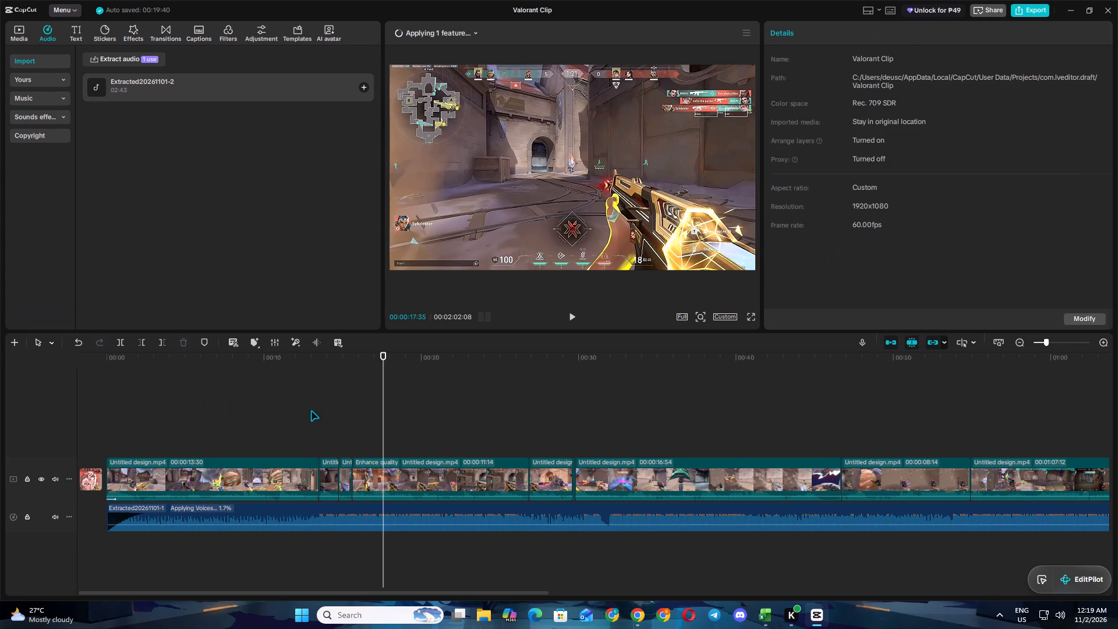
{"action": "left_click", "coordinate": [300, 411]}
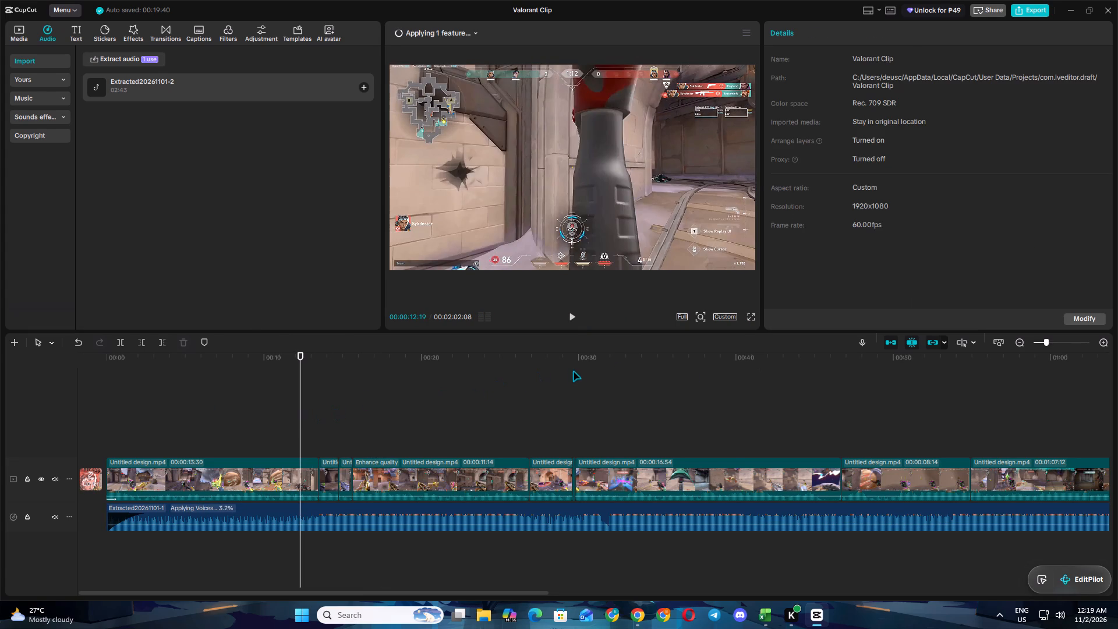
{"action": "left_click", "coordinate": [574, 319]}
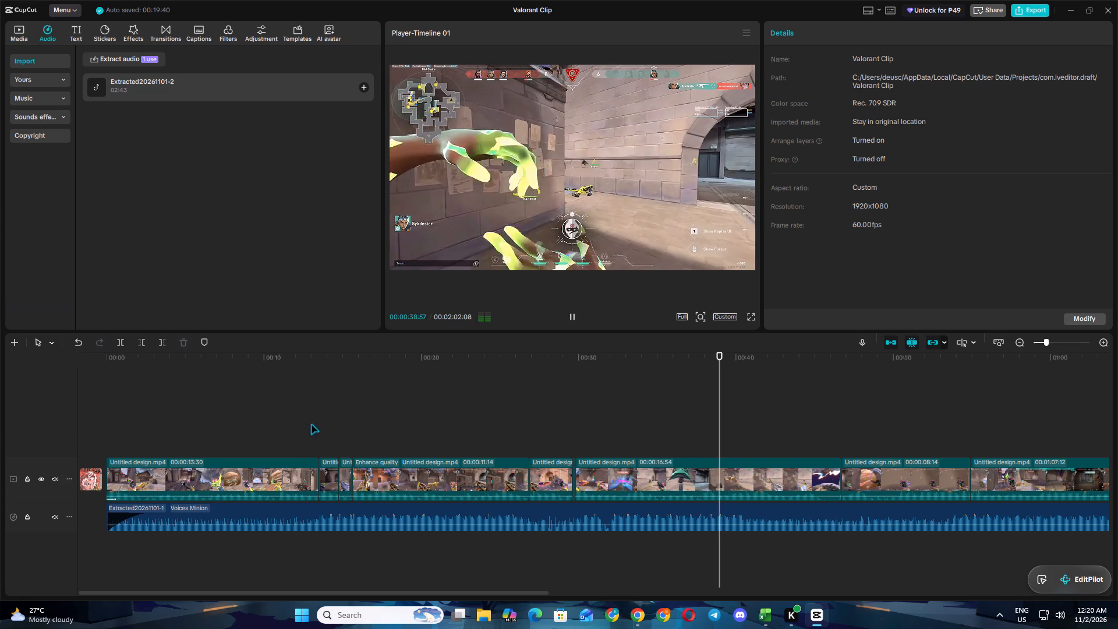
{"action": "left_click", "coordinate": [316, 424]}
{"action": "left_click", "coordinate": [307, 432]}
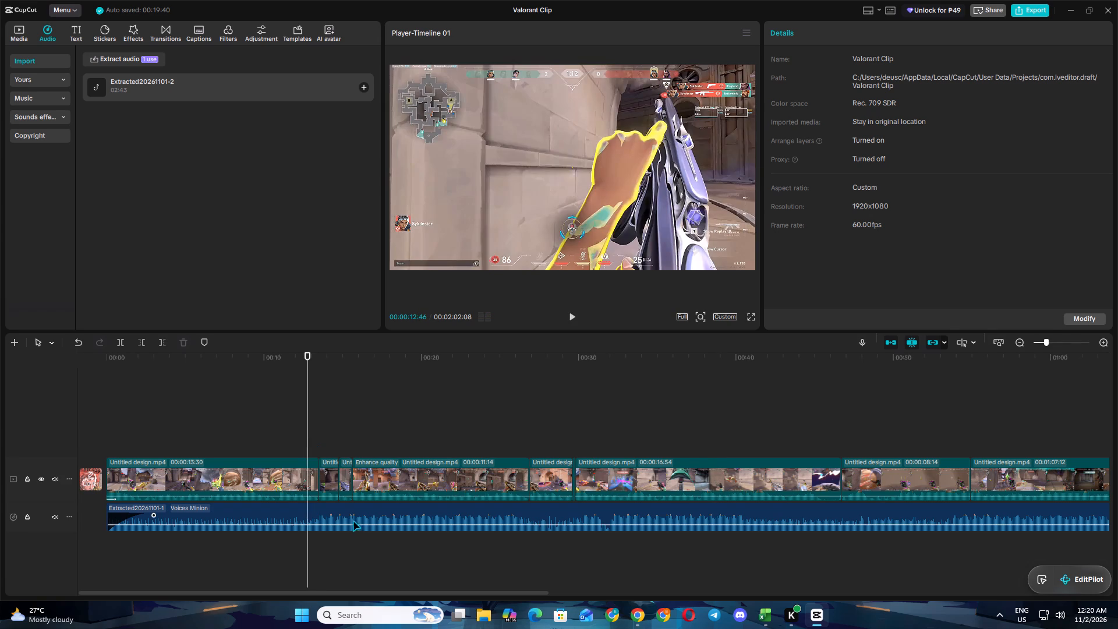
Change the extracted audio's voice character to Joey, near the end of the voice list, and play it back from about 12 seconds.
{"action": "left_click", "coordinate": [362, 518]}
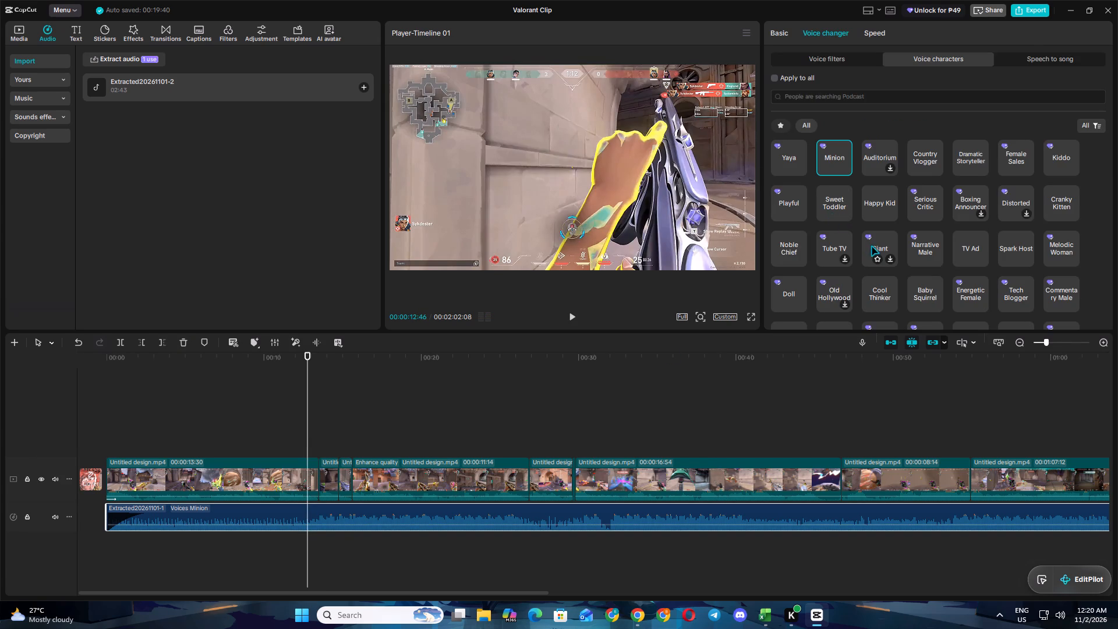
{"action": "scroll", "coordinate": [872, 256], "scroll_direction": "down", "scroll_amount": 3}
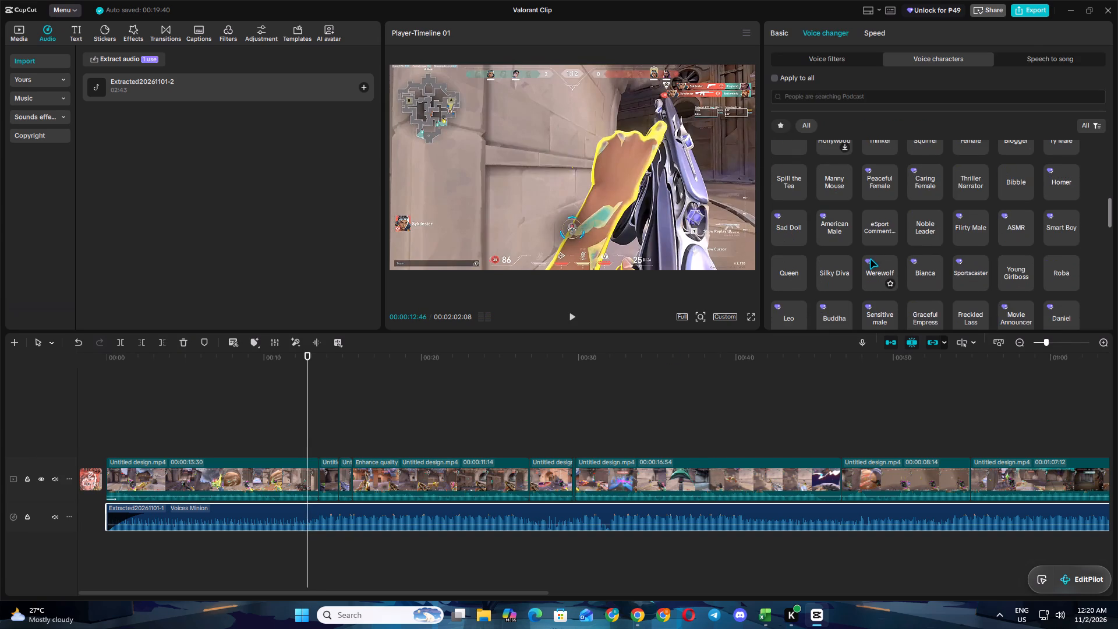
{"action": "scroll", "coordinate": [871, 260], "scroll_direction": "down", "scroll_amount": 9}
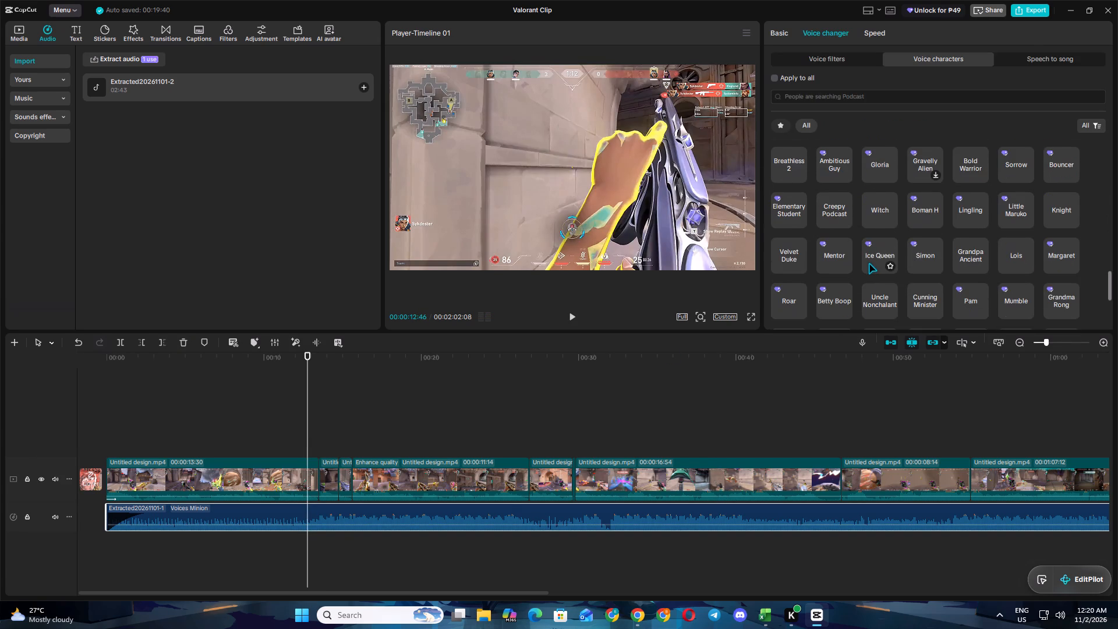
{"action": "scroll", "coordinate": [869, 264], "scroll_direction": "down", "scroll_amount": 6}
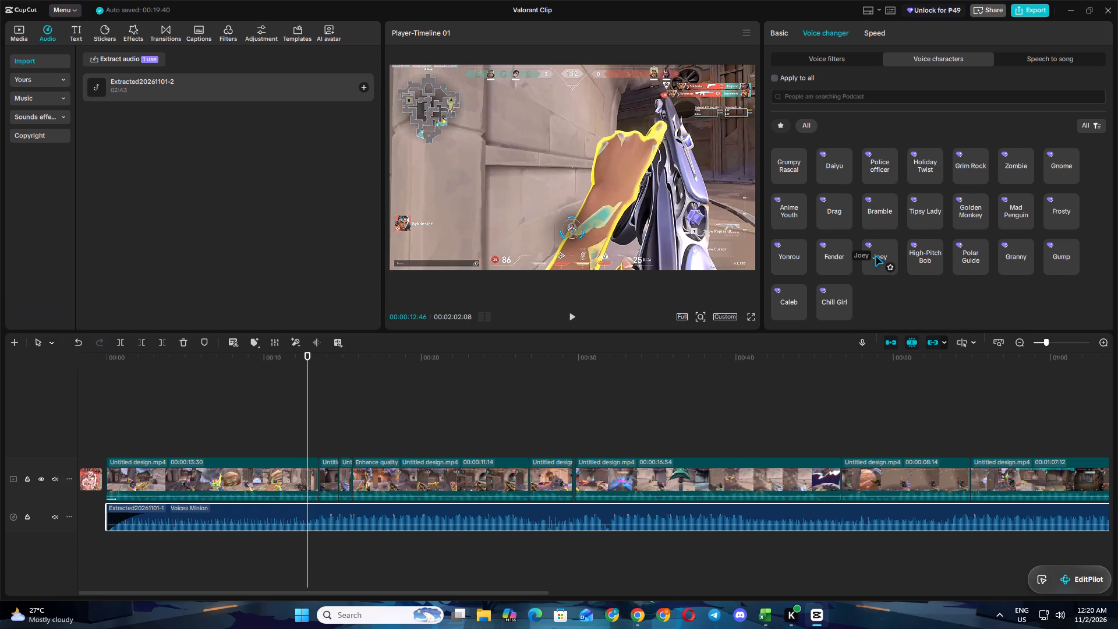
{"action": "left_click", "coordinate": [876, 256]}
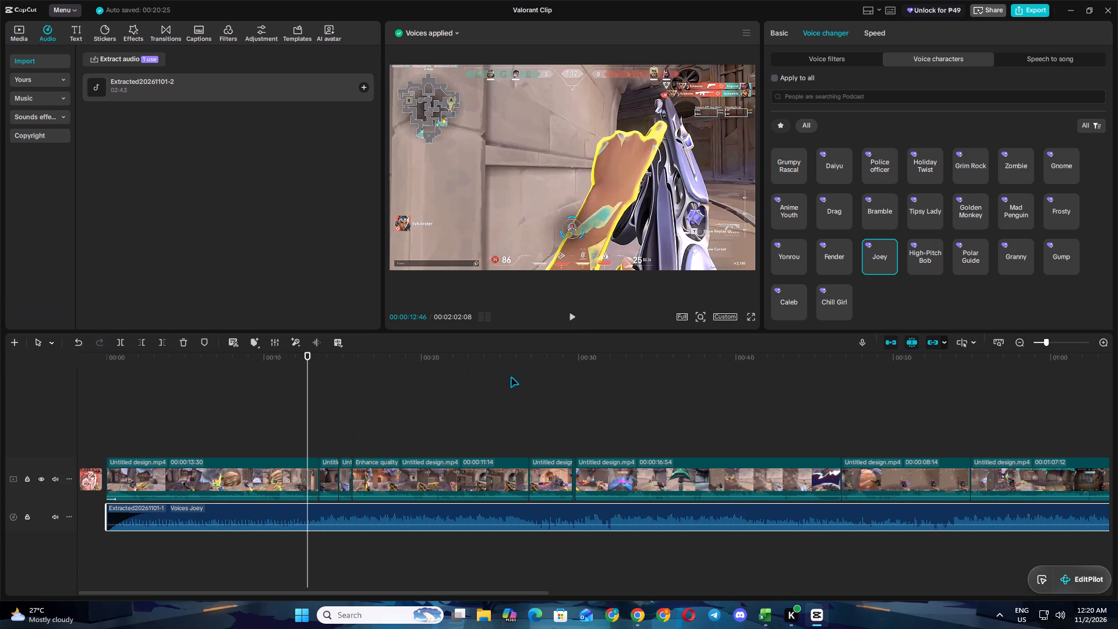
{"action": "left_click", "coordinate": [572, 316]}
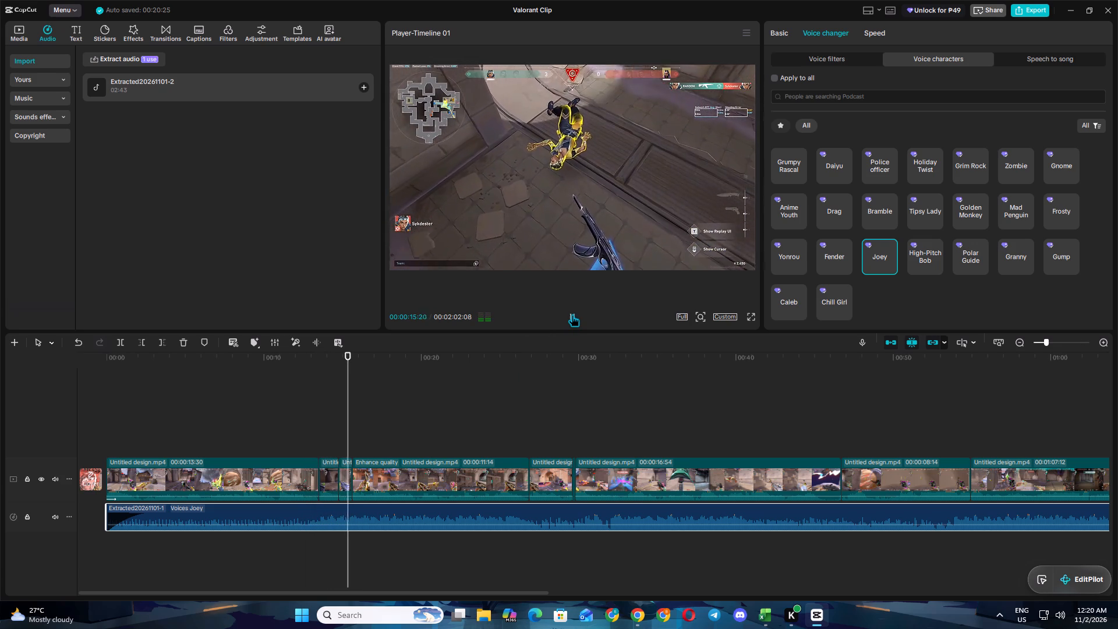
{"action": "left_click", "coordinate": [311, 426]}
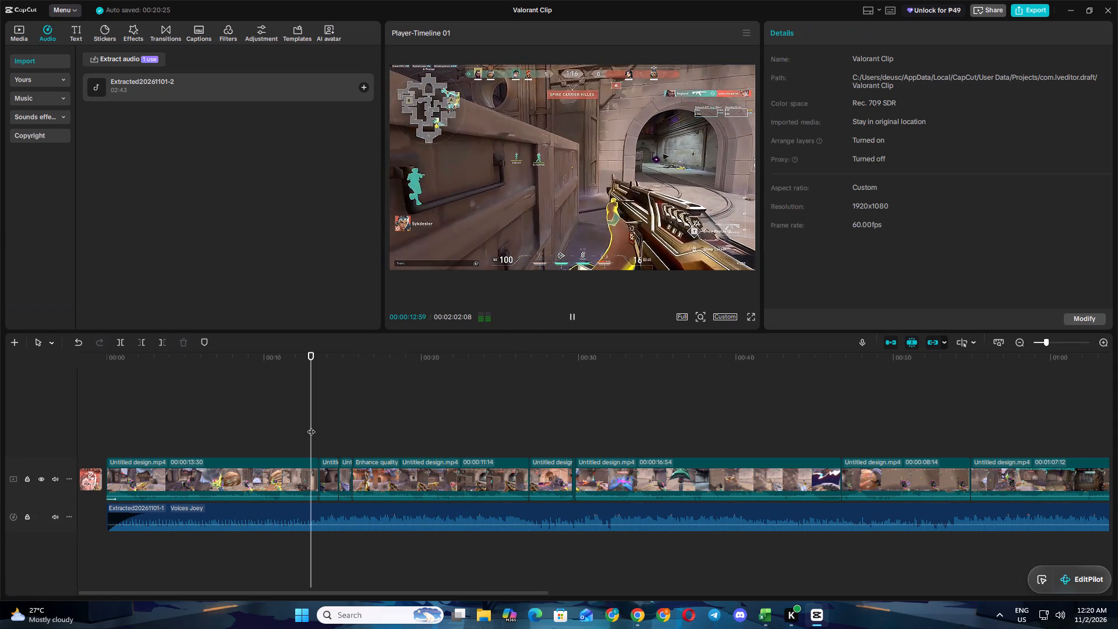
Change the extracted audio's voice character to Grim Rock and play it back from about 13 seconds.
{"action": "left_click", "coordinate": [422, 517]}
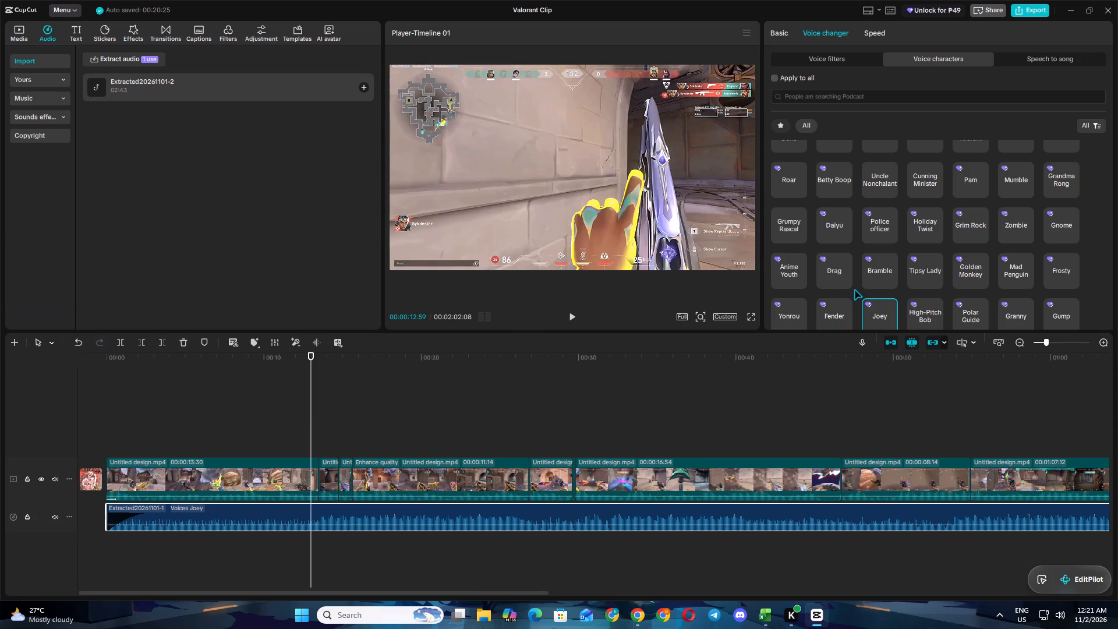
{"action": "scroll", "coordinate": [885, 291], "scroll_direction": "down", "scroll_amount": 1}
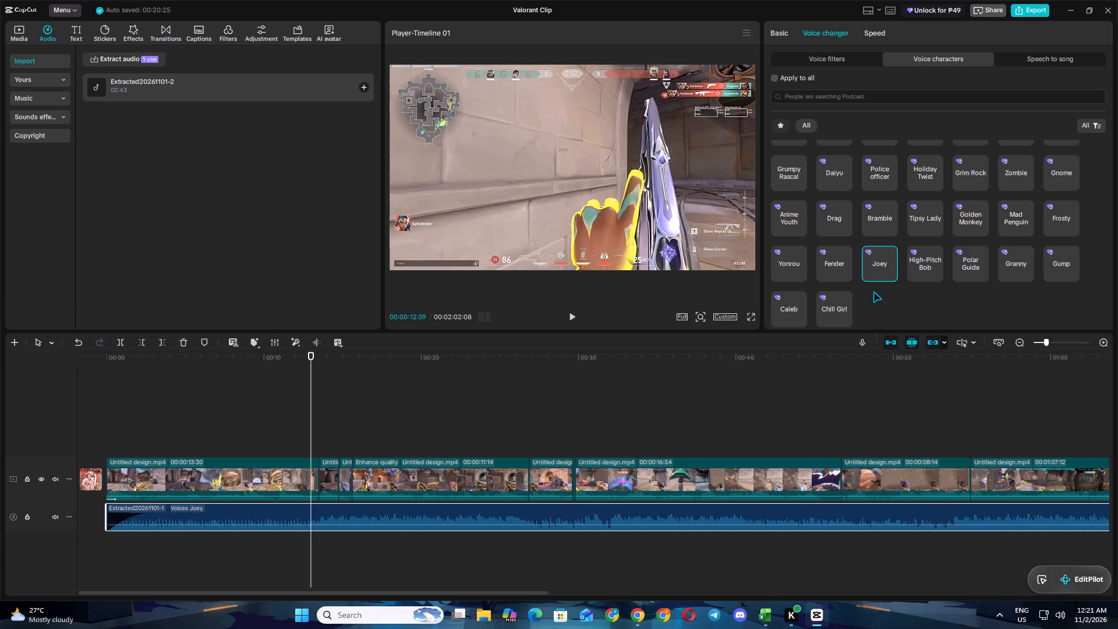
{"action": "scroll", "coordinate": [873, 293], "scroll_direction": "up", "scroll_amount": 2}
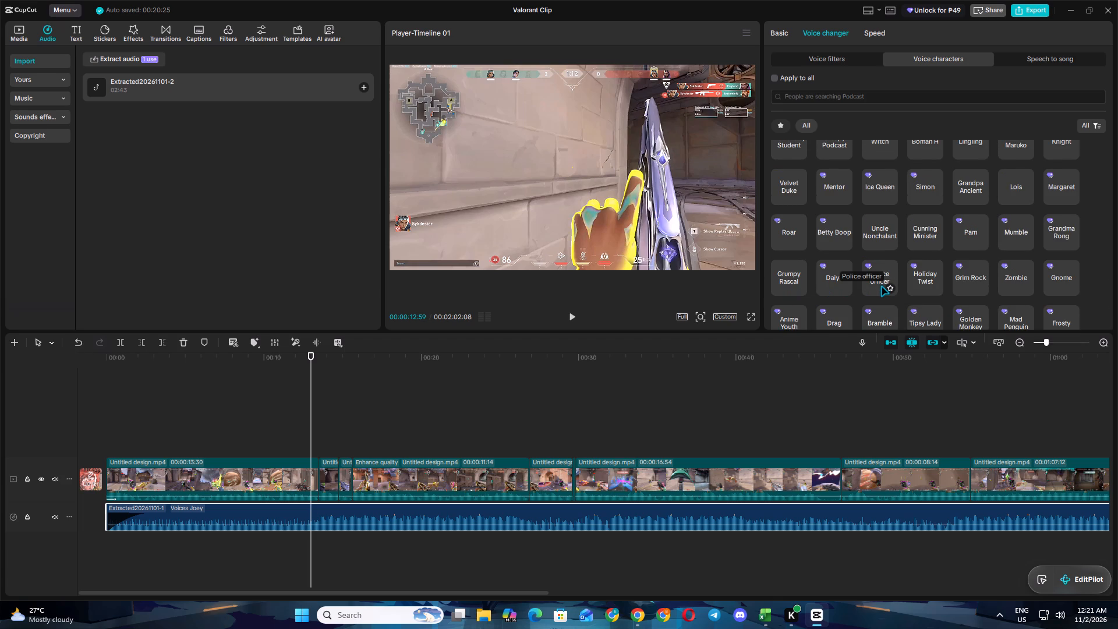
{"action": "left_click", "coordinate": [962, 278]}
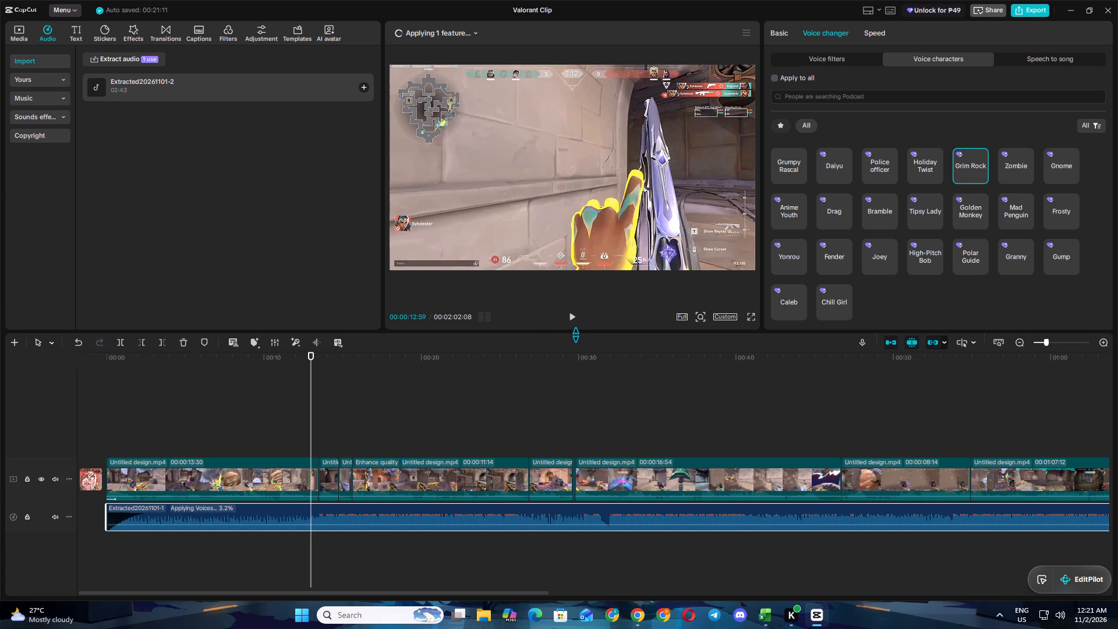
{"action": "left_click", "coordinate": [569, 316]}
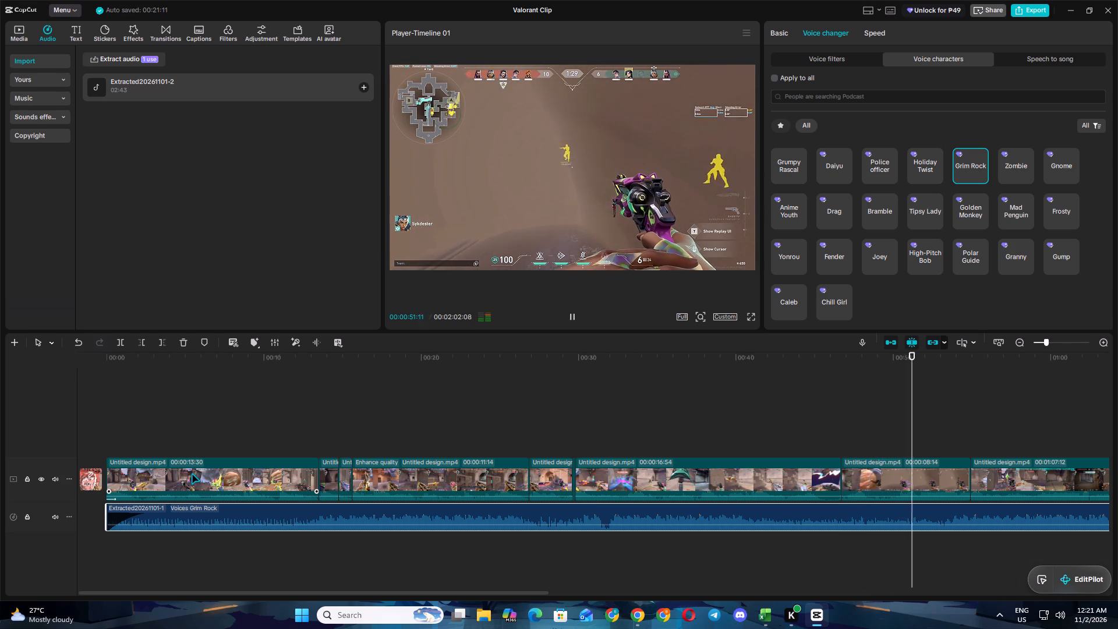
{"action": "left_click", "coordinate": [243, 426]}
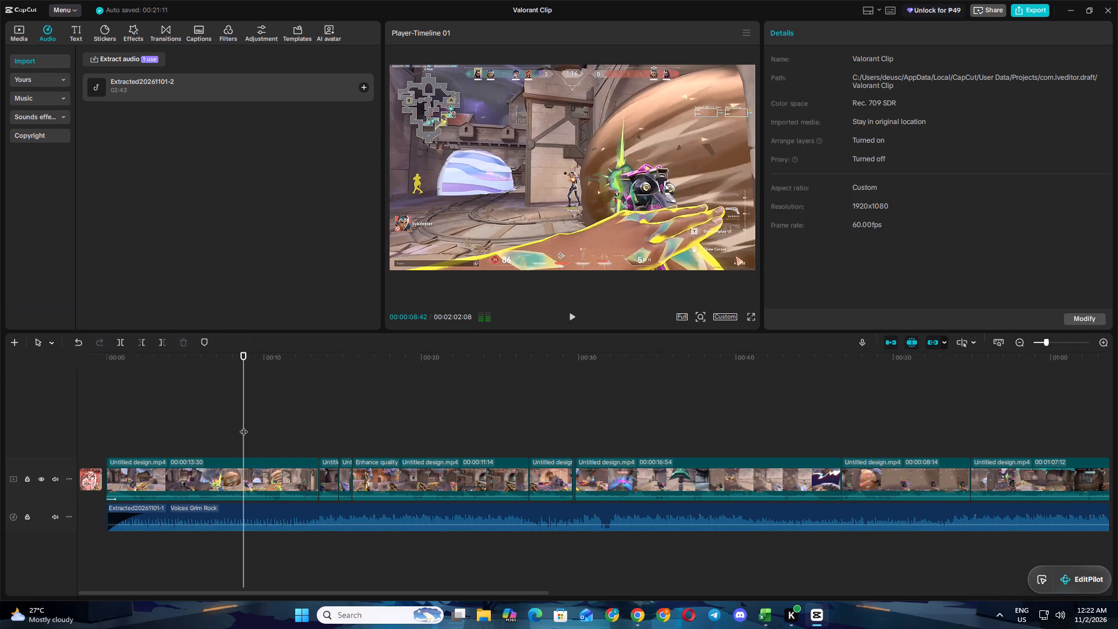
{"action": "left_click", "coordinate": [307, 460]}
{"action": "left_click", "coordinate": [309, 419]}
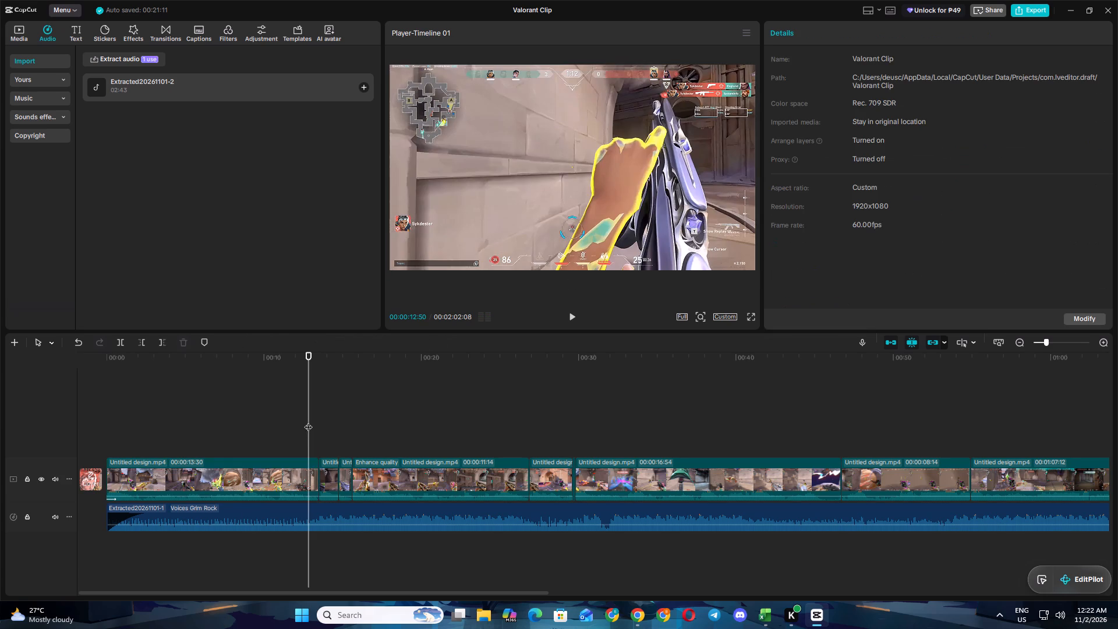
Change the extracted audio's voice character to Mentor and play it back from about 12 seconds.
{"action": "left_click", "coordinate": [330, 514]}
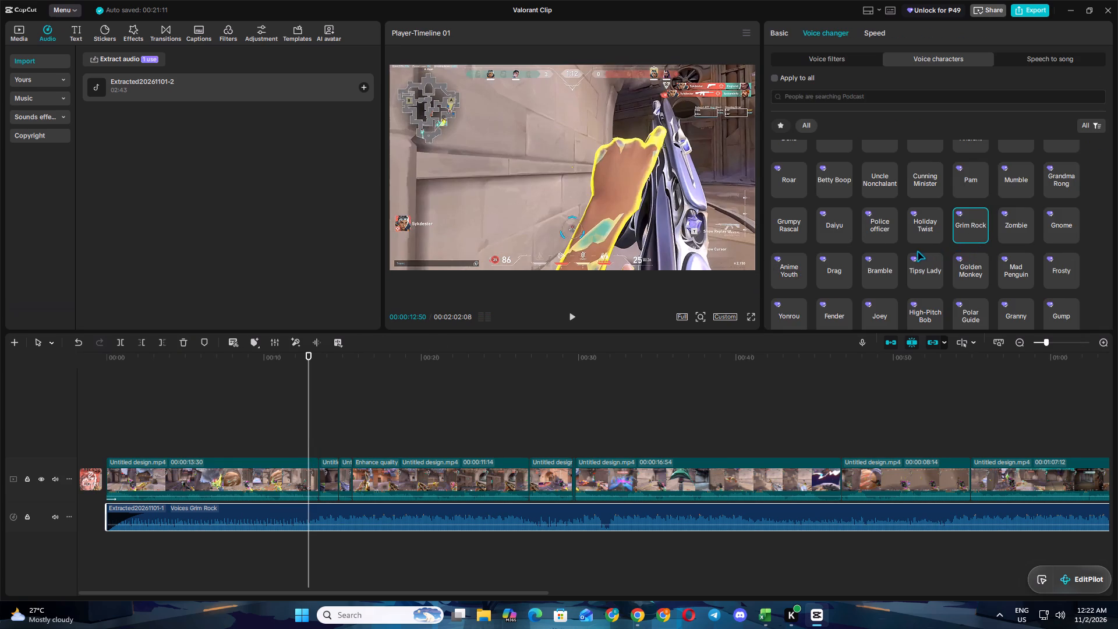
{"action": "scroll", "coordinate": [904, 252], "scroll_direction": "up", "scroll_amount": 1}
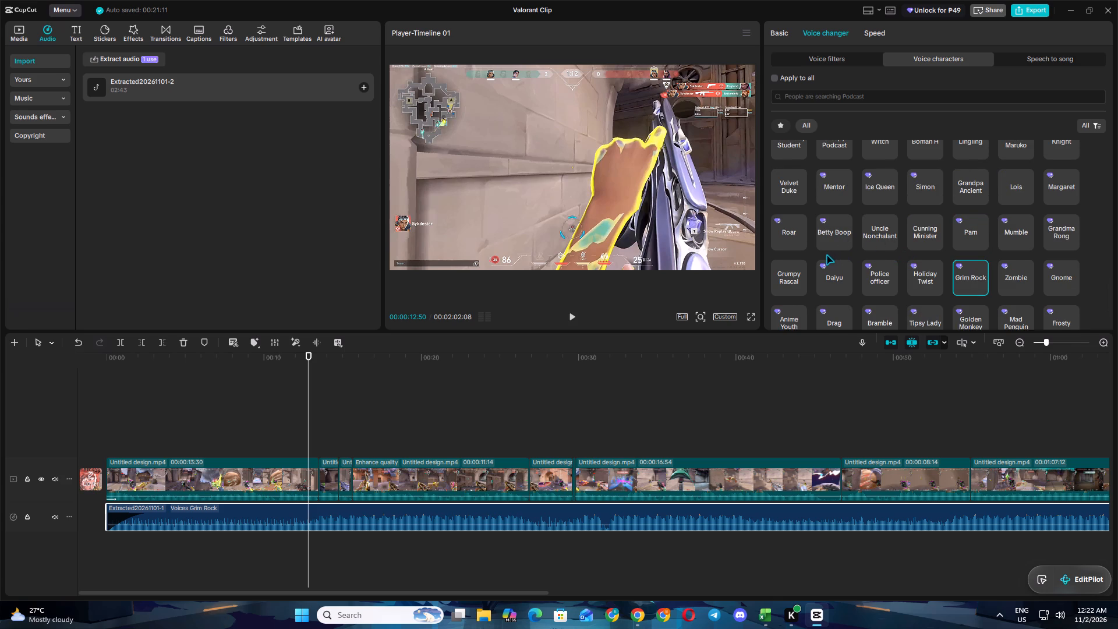
{"action": "scroll", "coordinate": [822, 257], "scroll_direction": "up", "scroll_amount": 1}
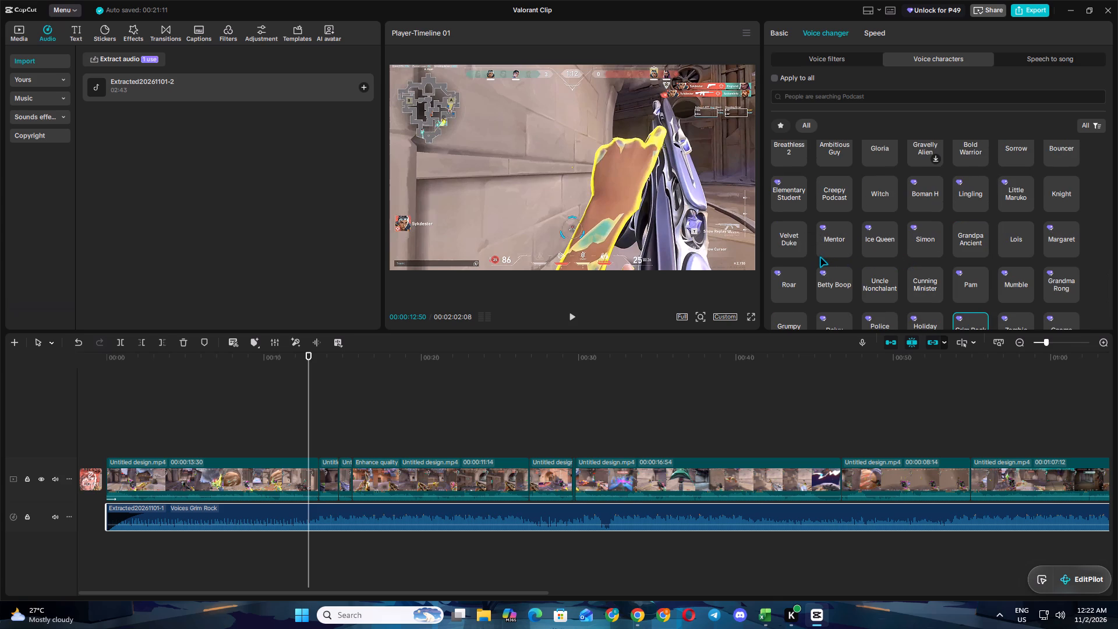
{"action": "left_click", "coordinate": [837, 234]}
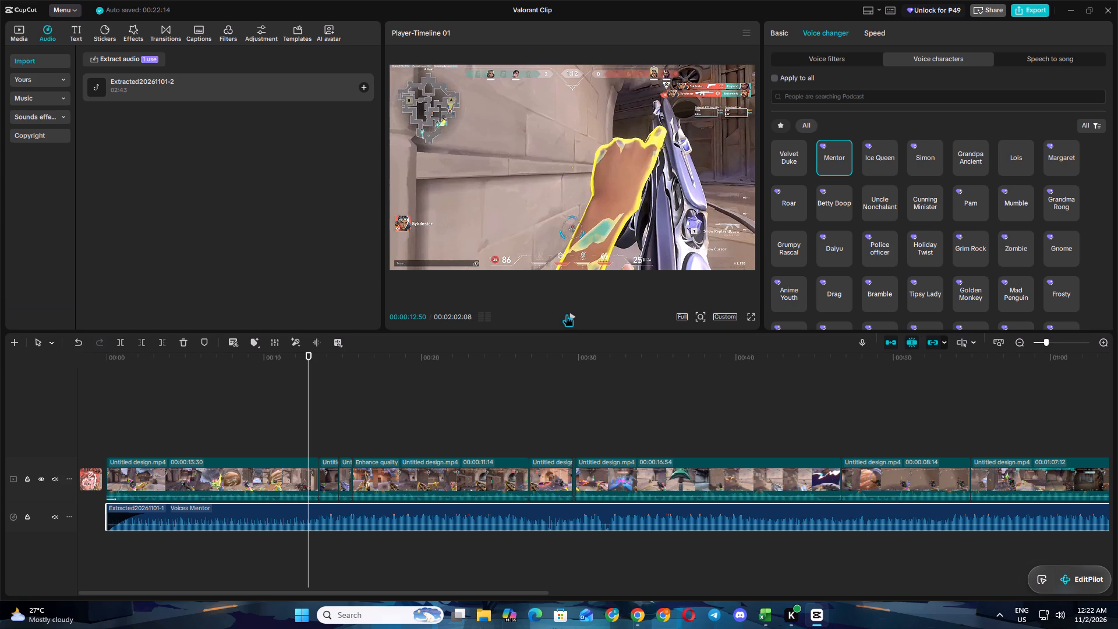
{"action": "left_click", "coordinate": [568, 316]}
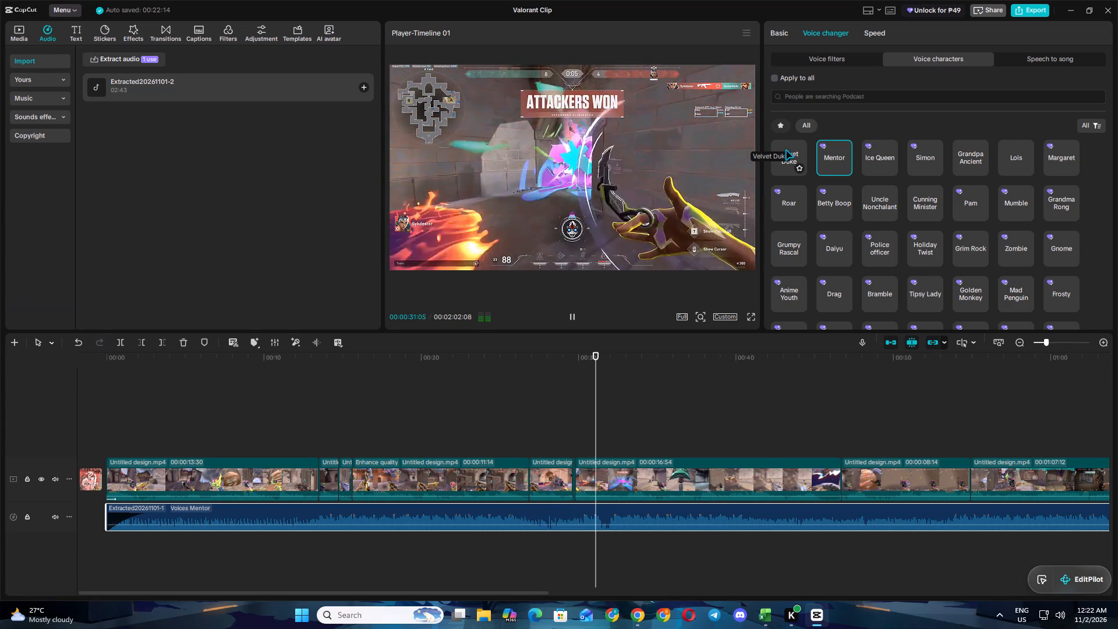
{"action": "left_click", "coordinate": [515, 415]}
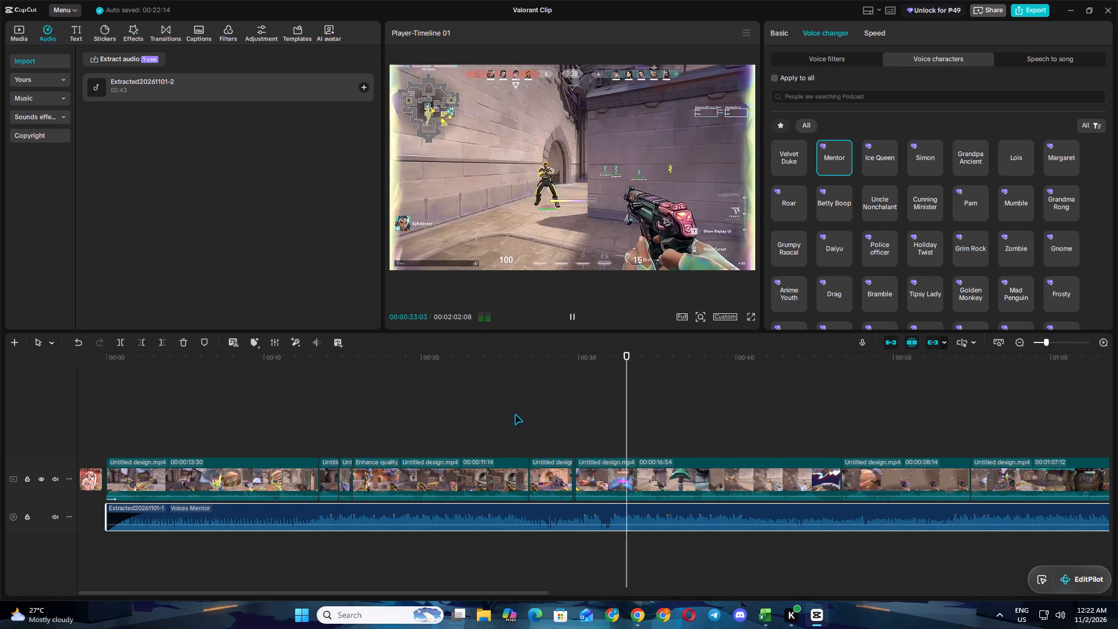
{"action": "left_click", "coordinate": [568, 319]}
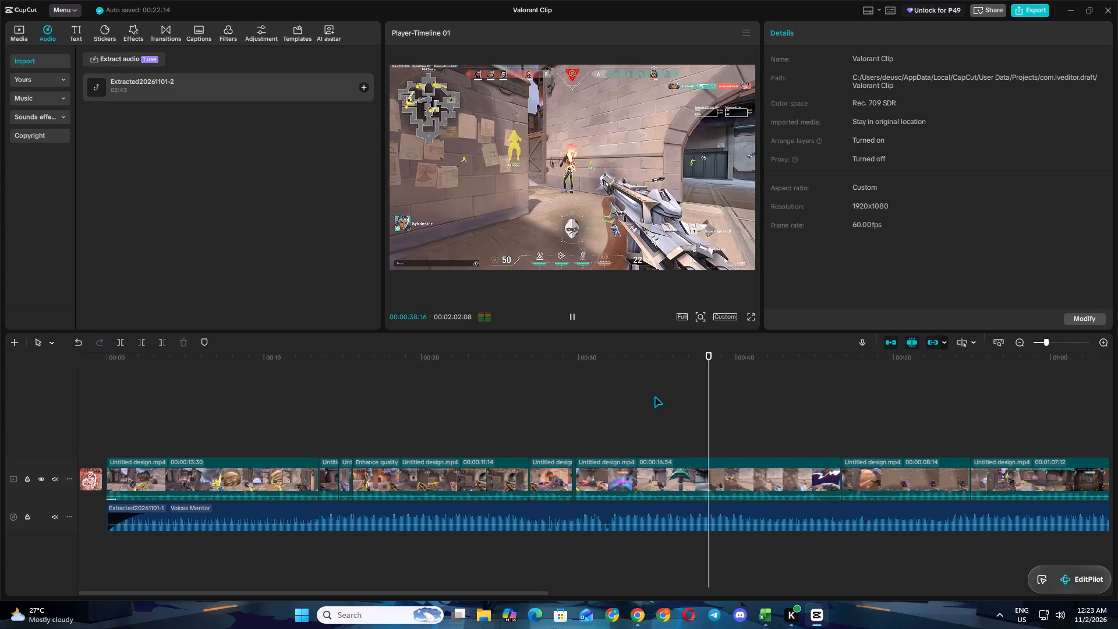
{"action": "left_click", "coordinate": [307, 435]}
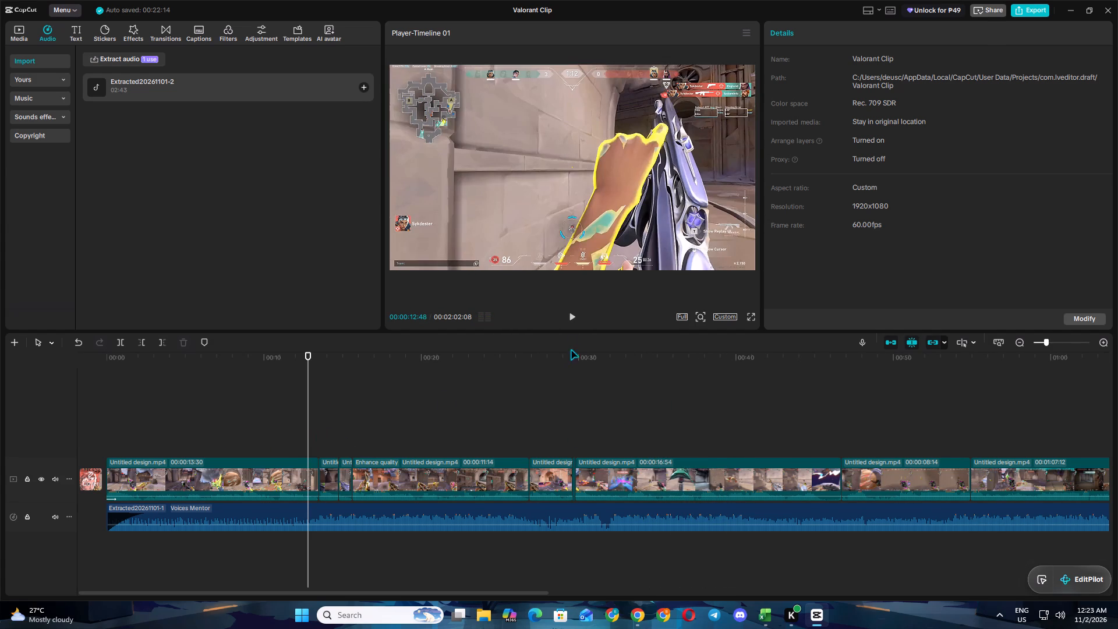
{"action": "left_click", "coordinate": [575, 321]}
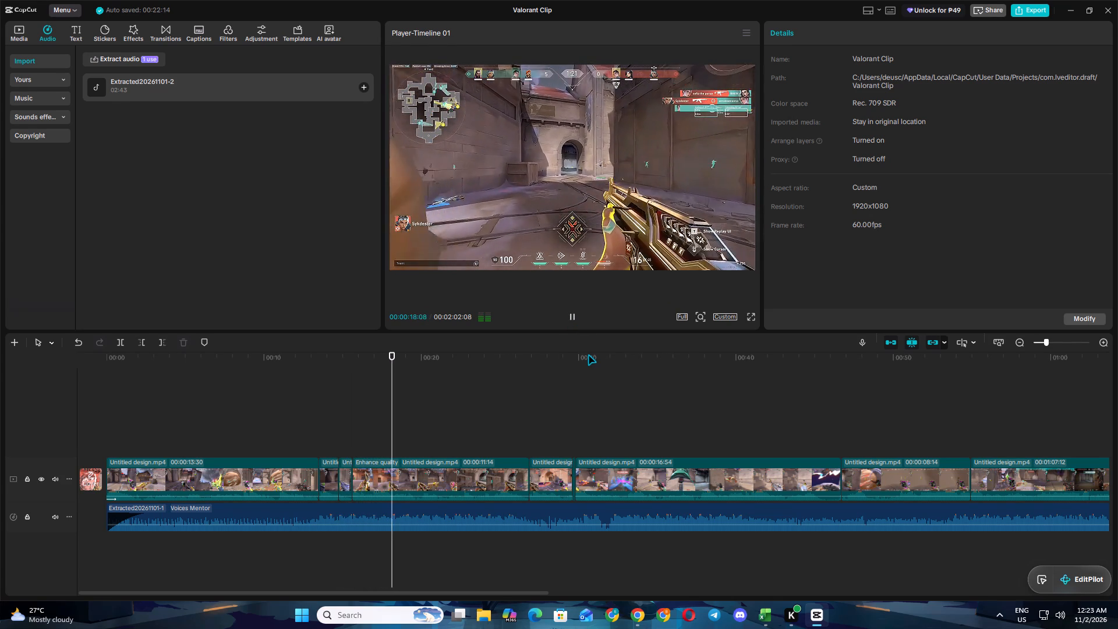
{"action": "left_click", "coordinate": [307, 417]}
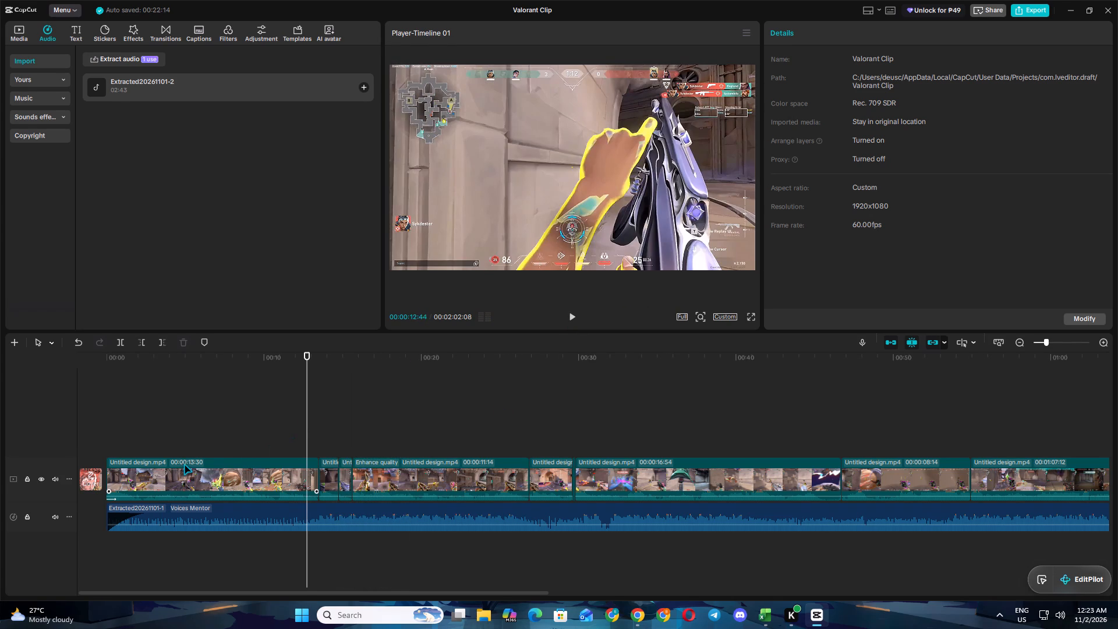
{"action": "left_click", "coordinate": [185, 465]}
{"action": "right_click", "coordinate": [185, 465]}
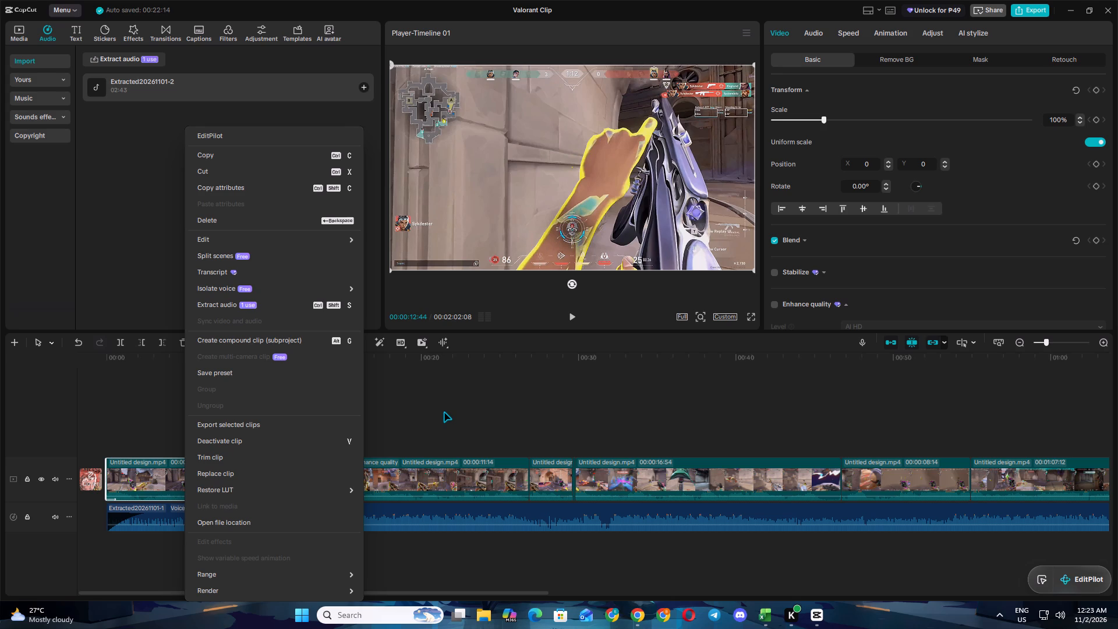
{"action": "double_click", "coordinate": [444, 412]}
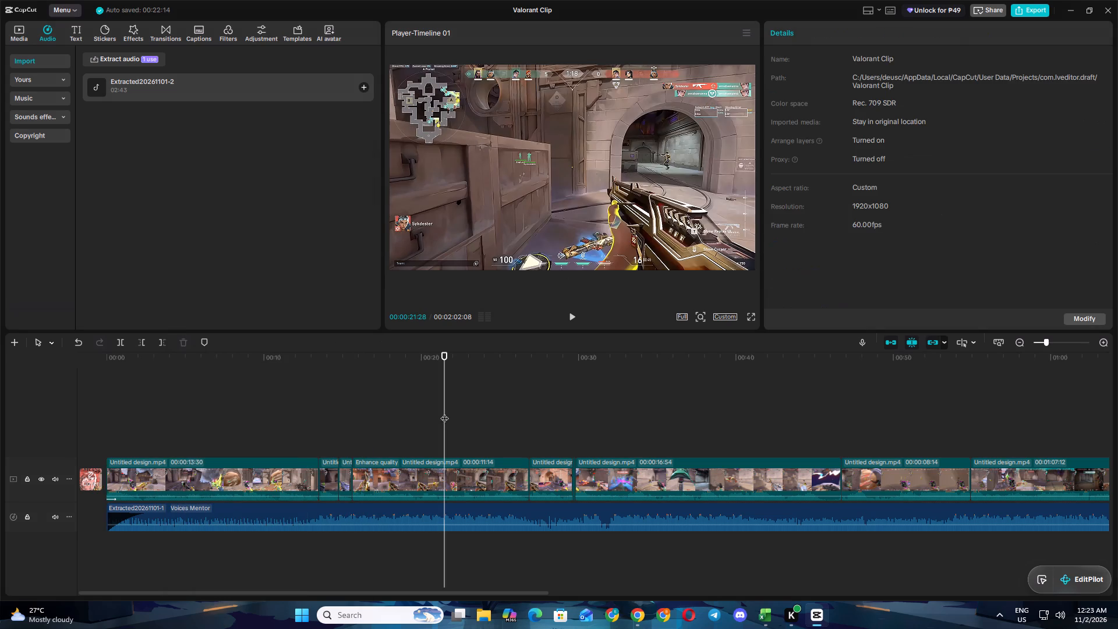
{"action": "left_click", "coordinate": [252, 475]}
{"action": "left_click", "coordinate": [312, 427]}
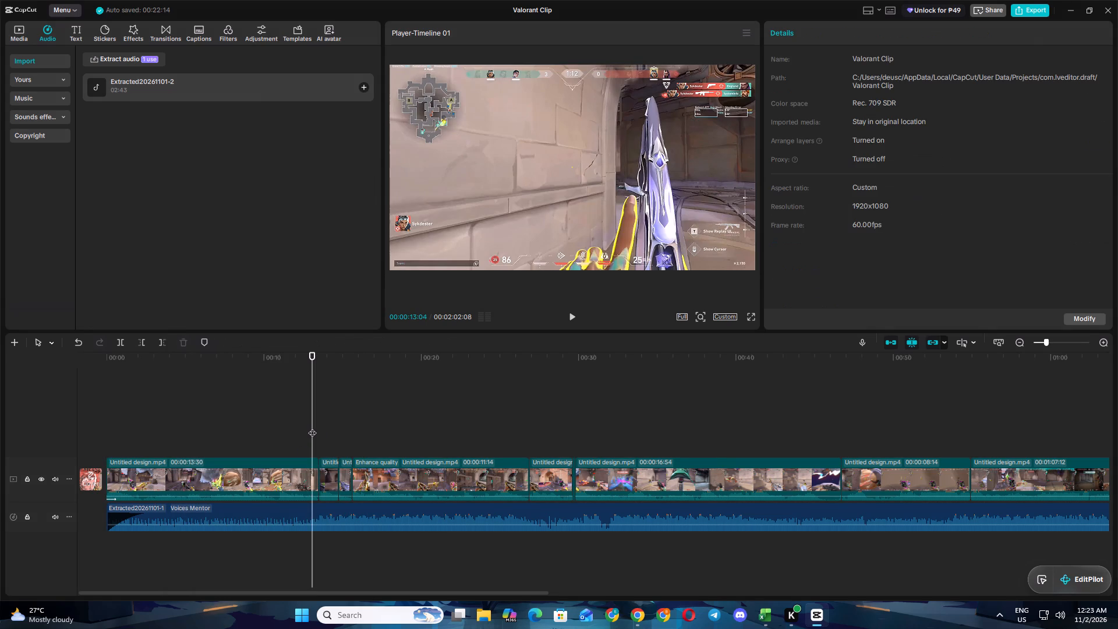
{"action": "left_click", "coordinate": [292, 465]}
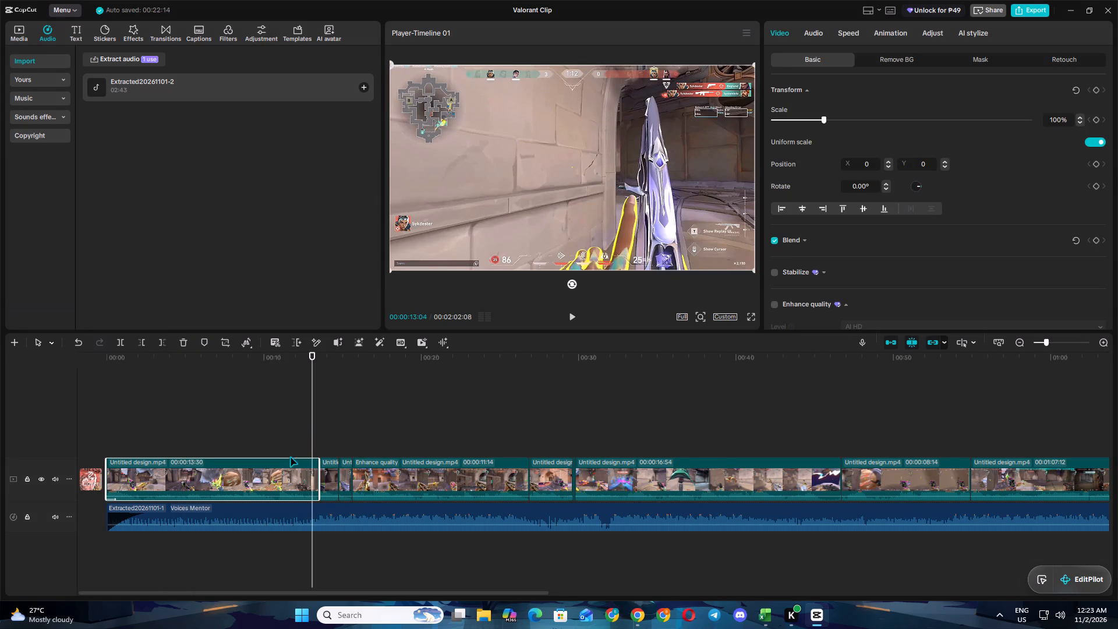
Set the audio volume of the first video clip on the timeline to -10 dB.
{"action": "left_click", "coordinate": [276, 423]}
{"action": "left_click", "coordinate": [285, 462]}
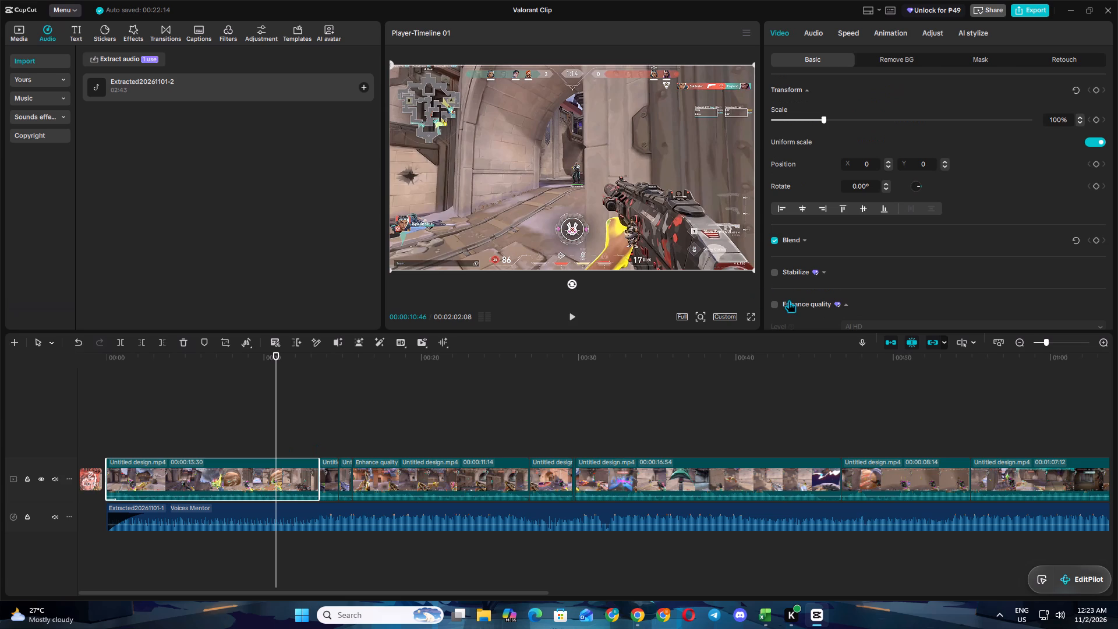
{"action": "left_click", "coordinate": [817, 31]}
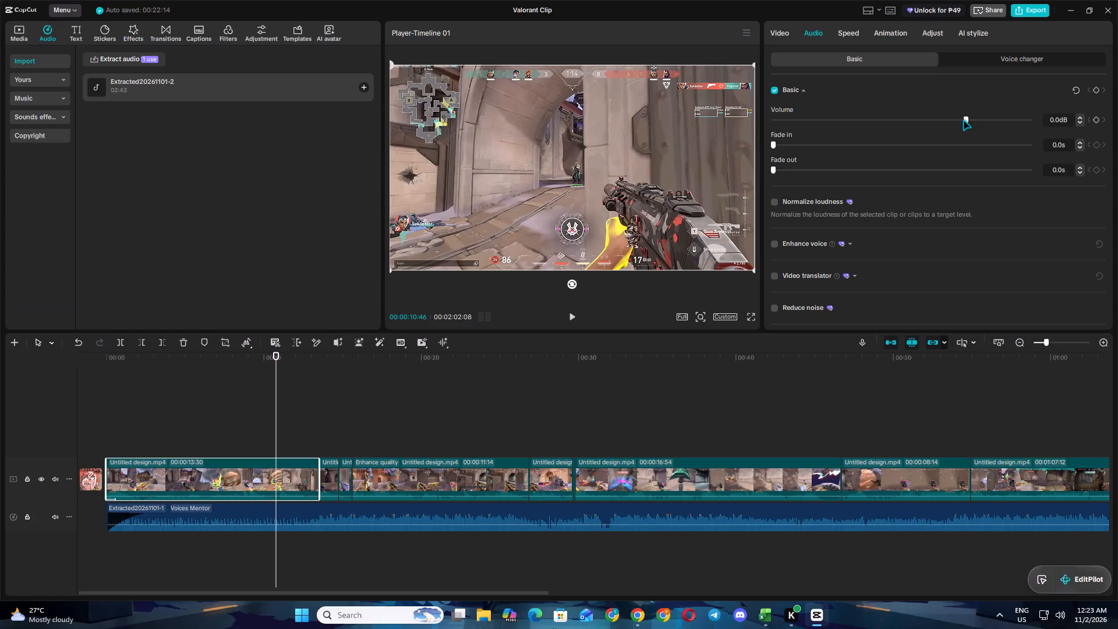
{"action": "left_click_drag", "start_coordinate": [967, 120], "coordinate": [943, 121]}
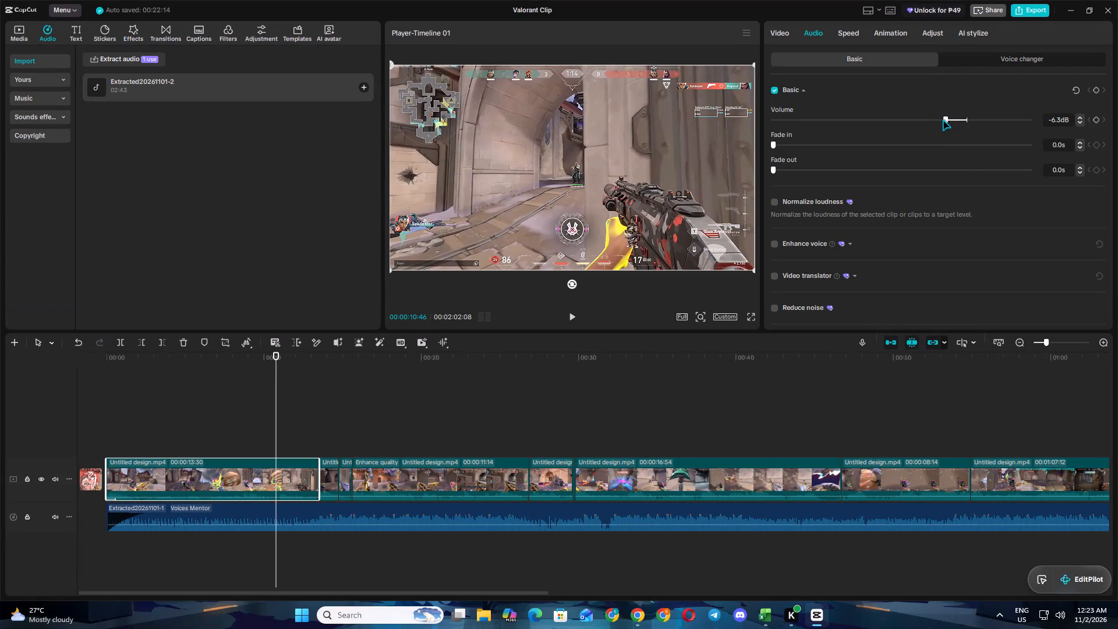
{"action": "left_click_drag", "start_coordinate": [943, 121], "coordinate": [933, 122]}
{"action": "left_click_drag", "start_coordinate": [933, 122], "coordinate": [929, 122]}
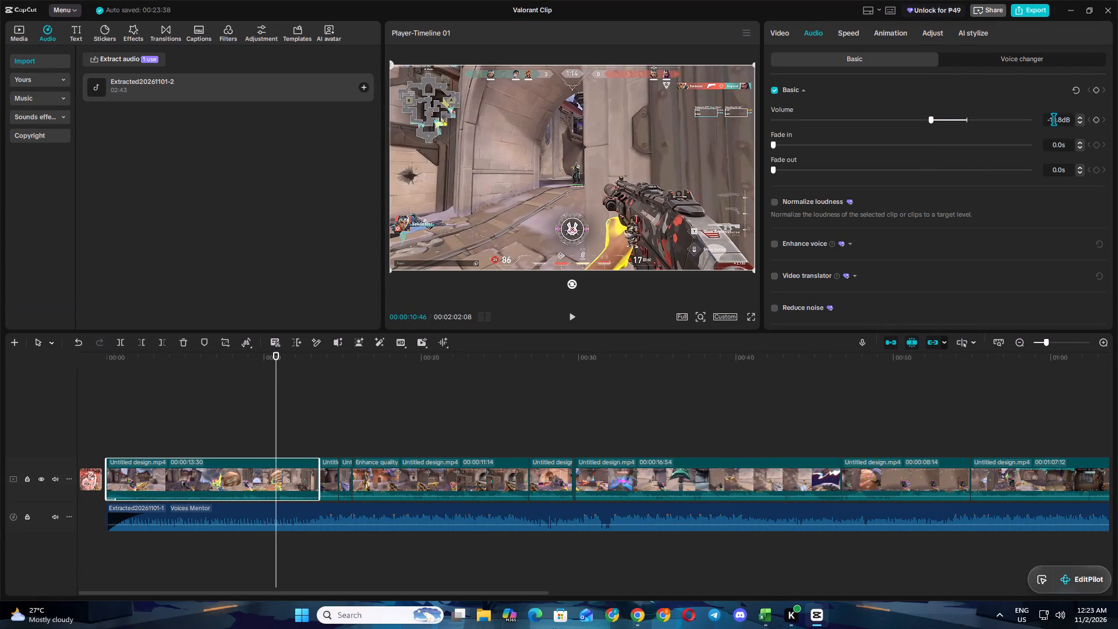
{"action": "left_click", "coordinate": [1057, 119]}
{"action": "key", "text": "ctrl+a"}
{"action": "key", "text": "ctrl+BackSpace"}
{"action": "type", "text": "-10"}
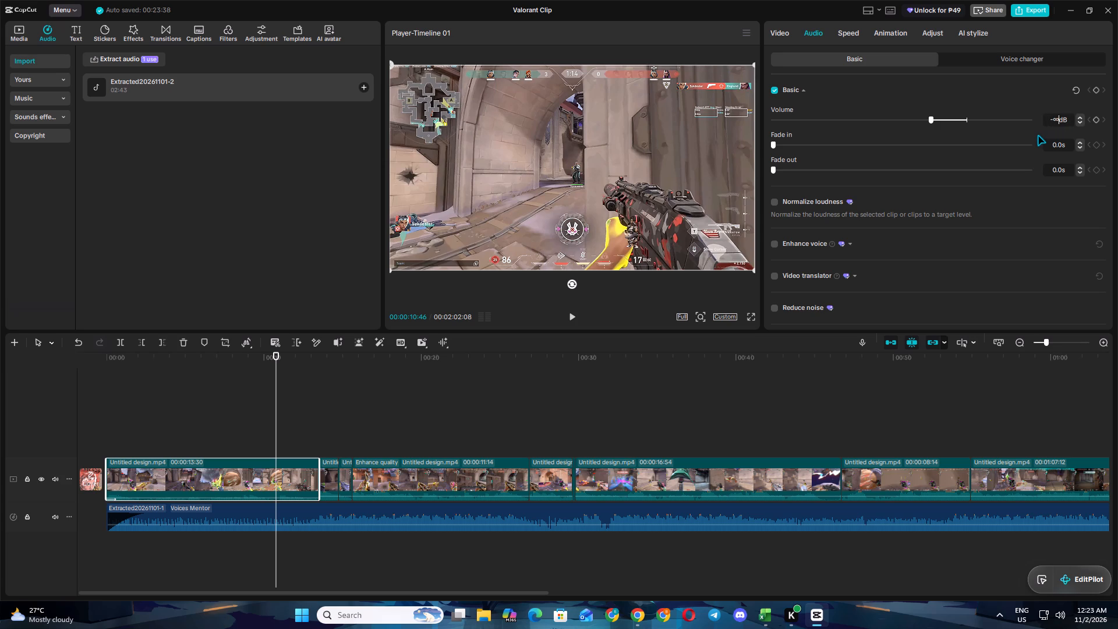
{"action": "key", "text": "Return"}
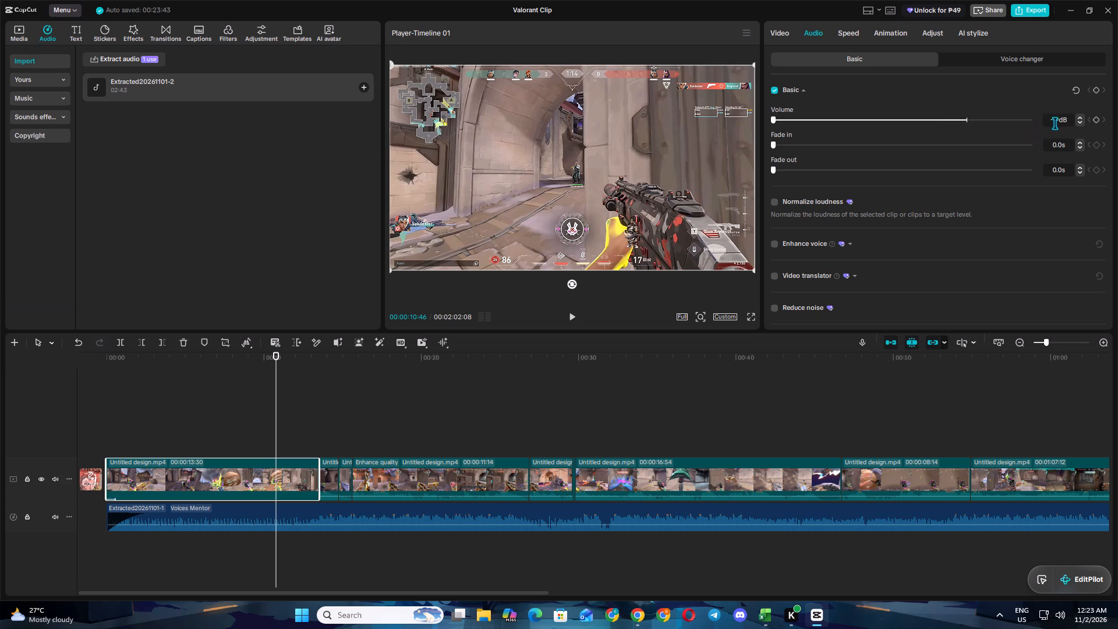
{"action": "double_click", "coordinate": [1060, 122]}
{"action": "type", "text": "10"}
{"action": "key", "text": "Return"}
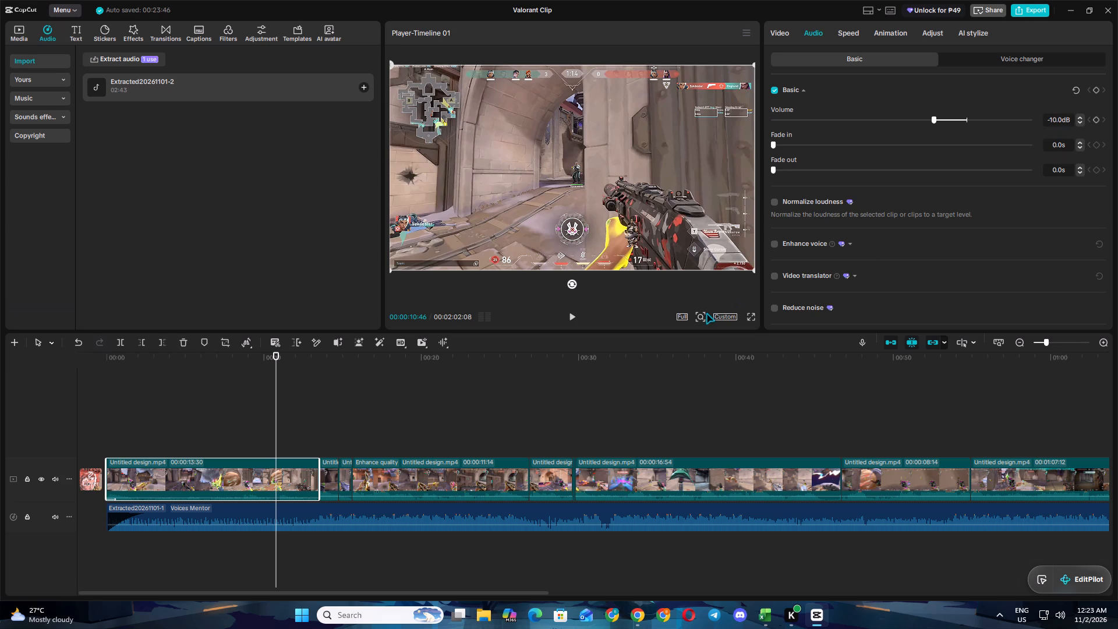
Play back the first clip's audio from about 10 seconds, and again from about 8 seconds, into the following clips.
{"action": "left_click", "coordinate": [572, 316]}
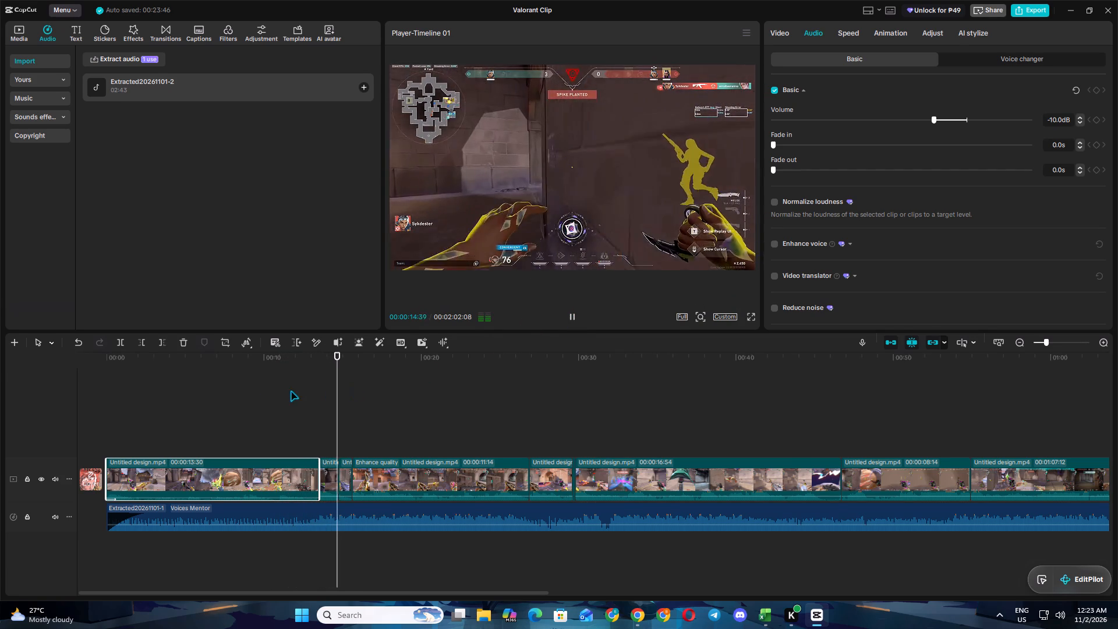
{"action": "left_click", "coordinate": [244, 395]}
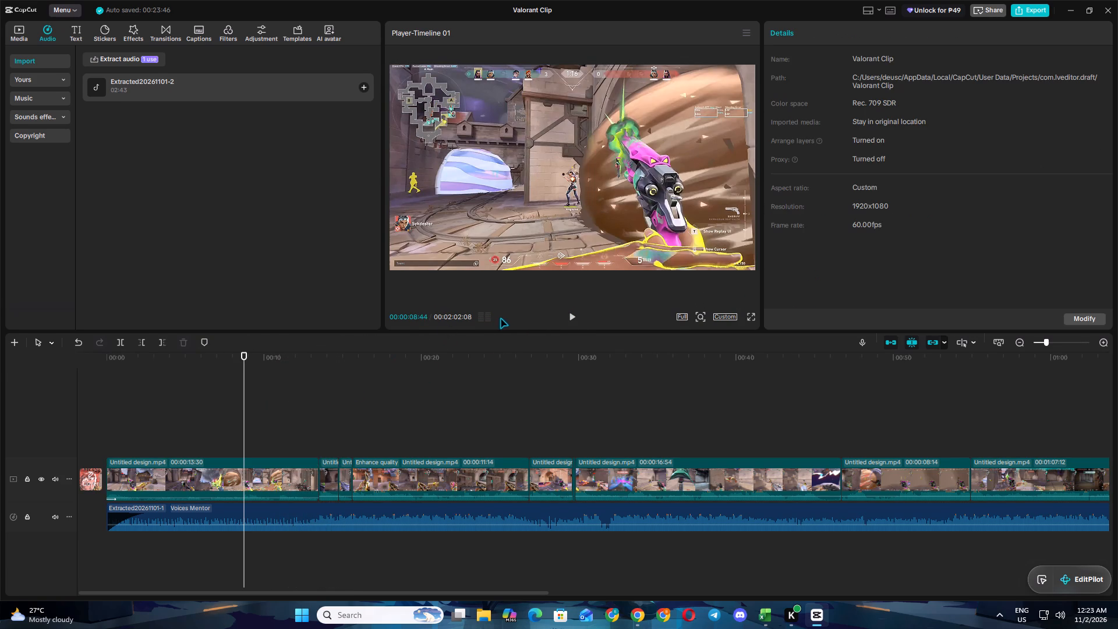
{"action": "left_click", "coordinate": [569, 314]}
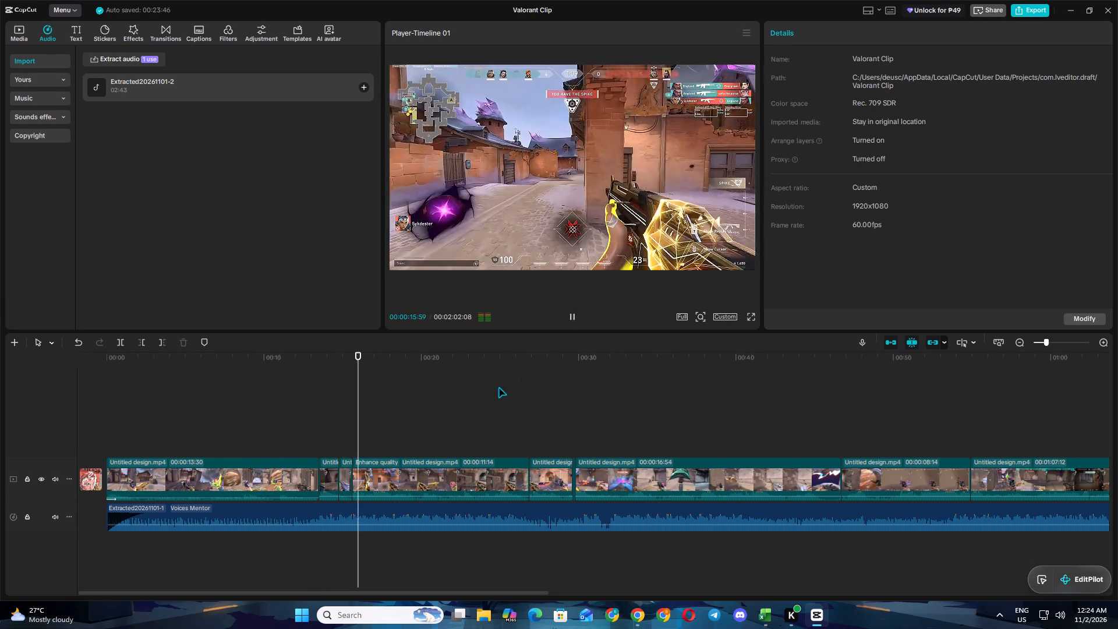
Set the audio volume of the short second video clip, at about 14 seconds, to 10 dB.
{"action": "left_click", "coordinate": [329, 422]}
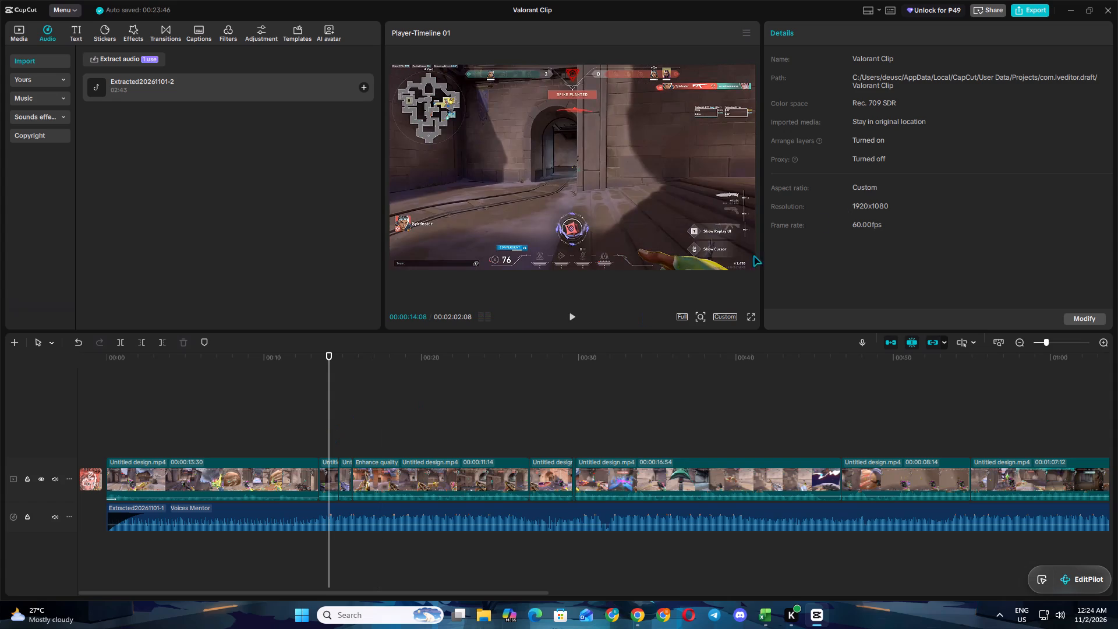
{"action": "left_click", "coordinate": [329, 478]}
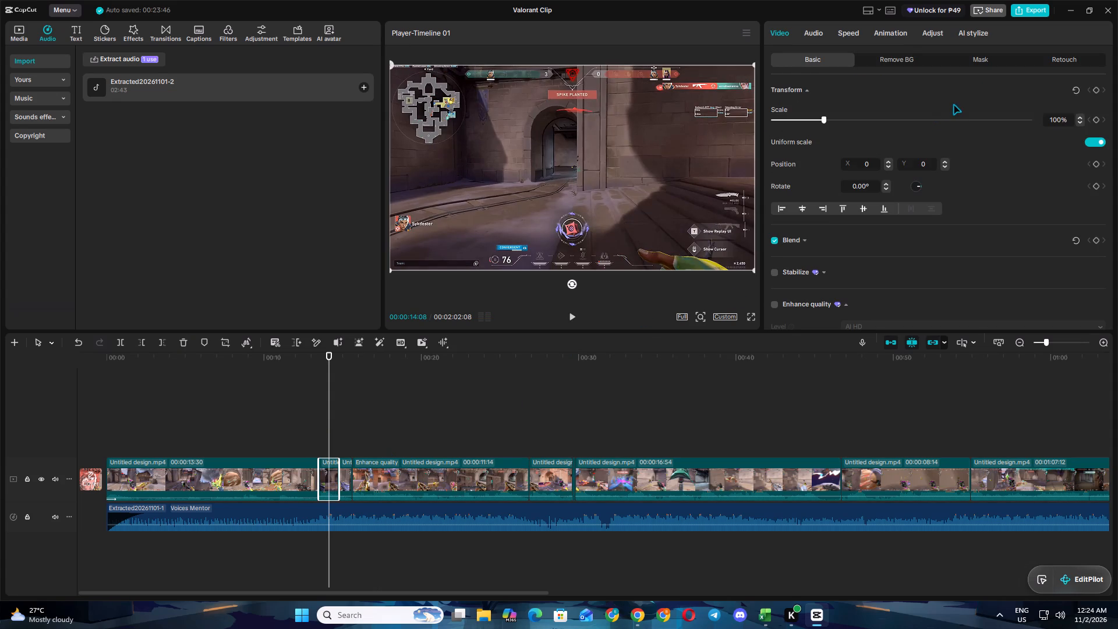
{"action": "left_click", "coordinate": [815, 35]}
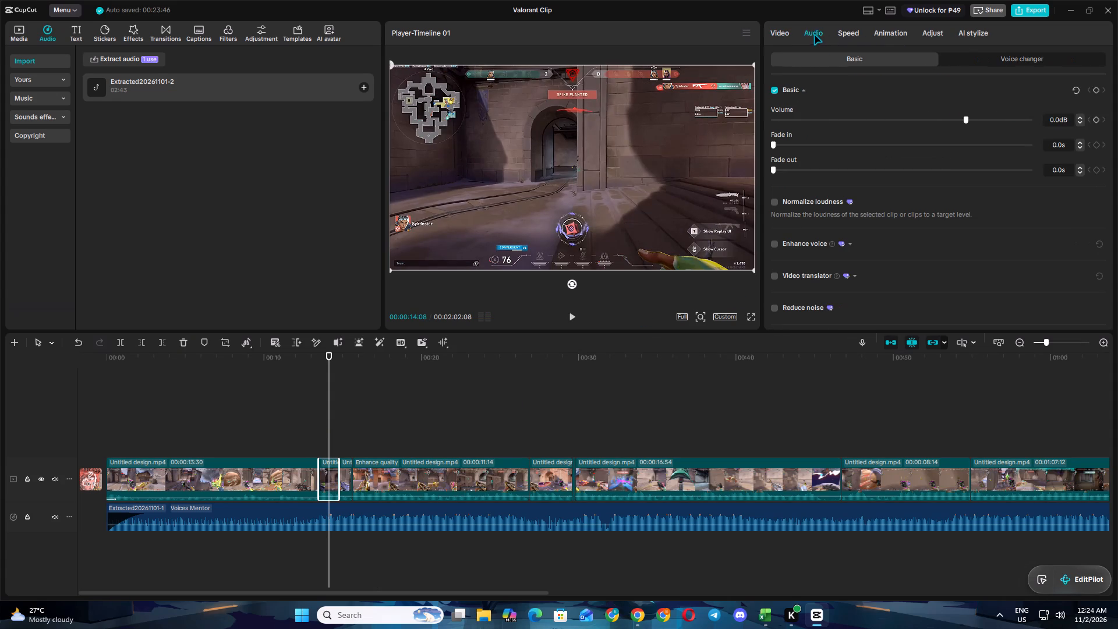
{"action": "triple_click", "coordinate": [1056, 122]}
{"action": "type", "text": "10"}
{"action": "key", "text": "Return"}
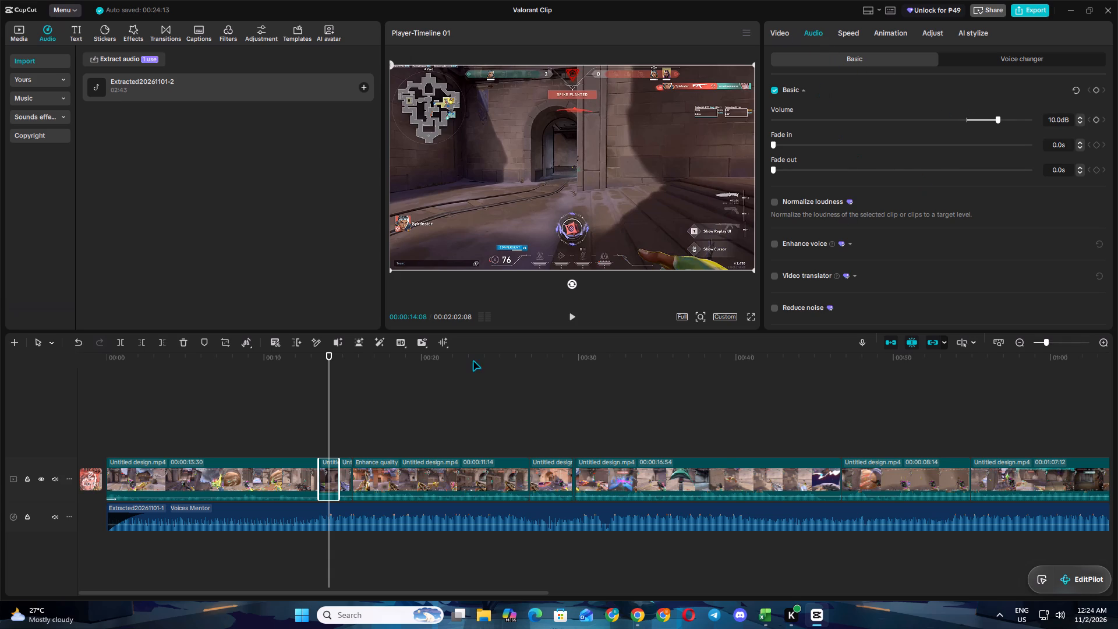
Set the audio volume of the short second video clip, at about 14 seconds, to -10 dB.
{"action": "left_click", "coordinate": [261, 472]}
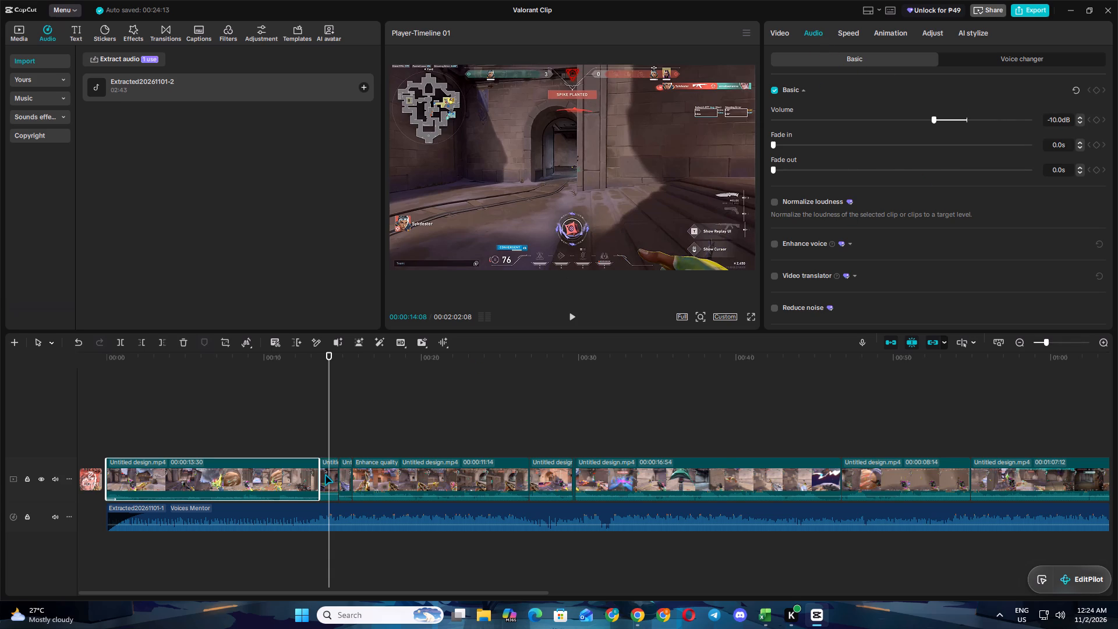
{"action": "left_click", "coordinate": [326, 475]}
{"action": "left_click", "coordinate": [1056, 116]}
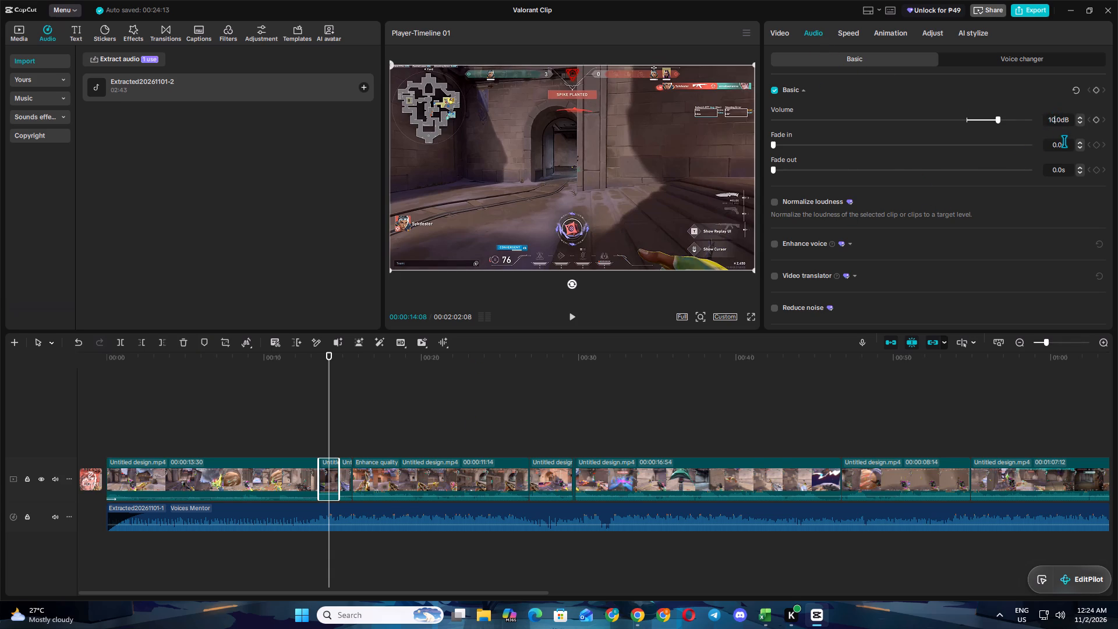
{"action": "key", "text": "ctrl+a"}
{"action": "key", "text": "BackSpace"}
{"action": "type", "text": "-10"}
{"action": "key", "text": "Return"}
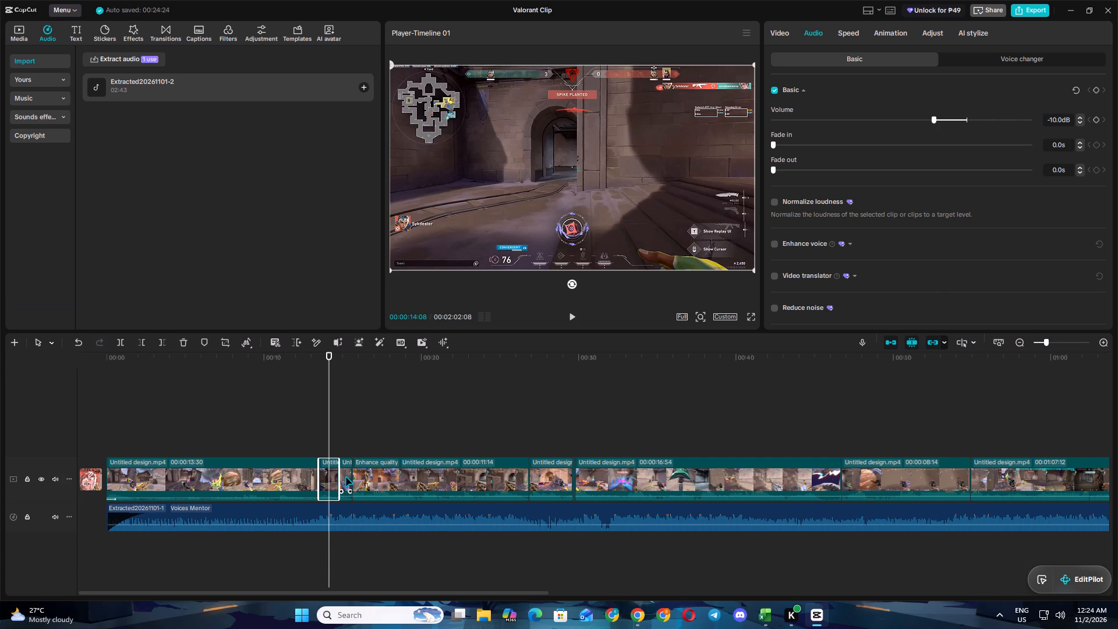
Set the audio volume of the short third video clip, at about 15 seconds, to -10 dB.
{"action": "left_click", "coordinate": [346, 477]}
{"action": "left_click", "coordinate": [1059, 117]}
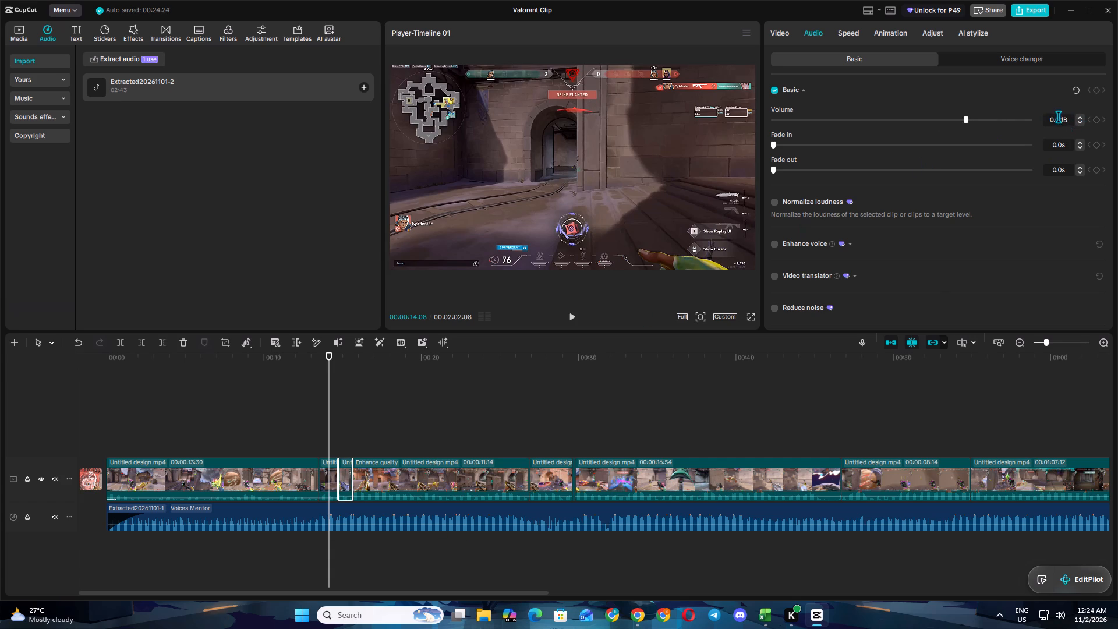
{"action": "key", "text": "ctrl+a"}
{"action": "type", "text": "-10"}
{"action": "key", "text": "Return"}
Set the audio volume of the enhanced-quality video clip, 11:14 long, to -10 dB.
{"action": "left_click", "coordinate": [394, 479]}
{"action": "left_click", "coordinate": [1056, 121]}
{"action": "key", "text": "ctrl+a"}
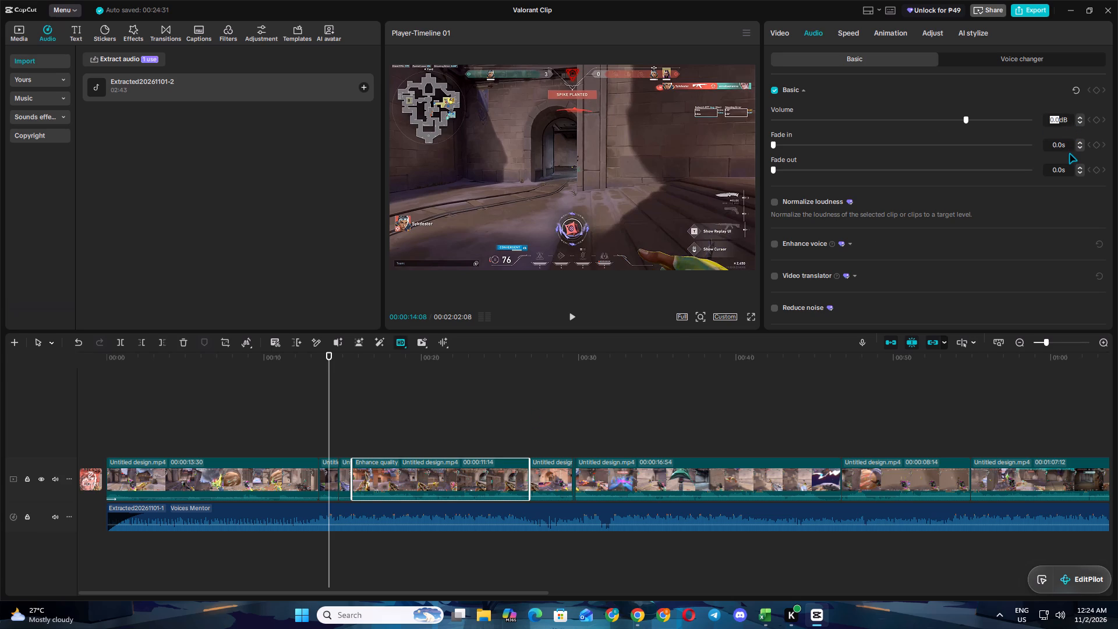
{"action": "key", "text": "BackSpace"}
{"action": "type", "text": "-10"}
{"action": "key", "text": "Return"}
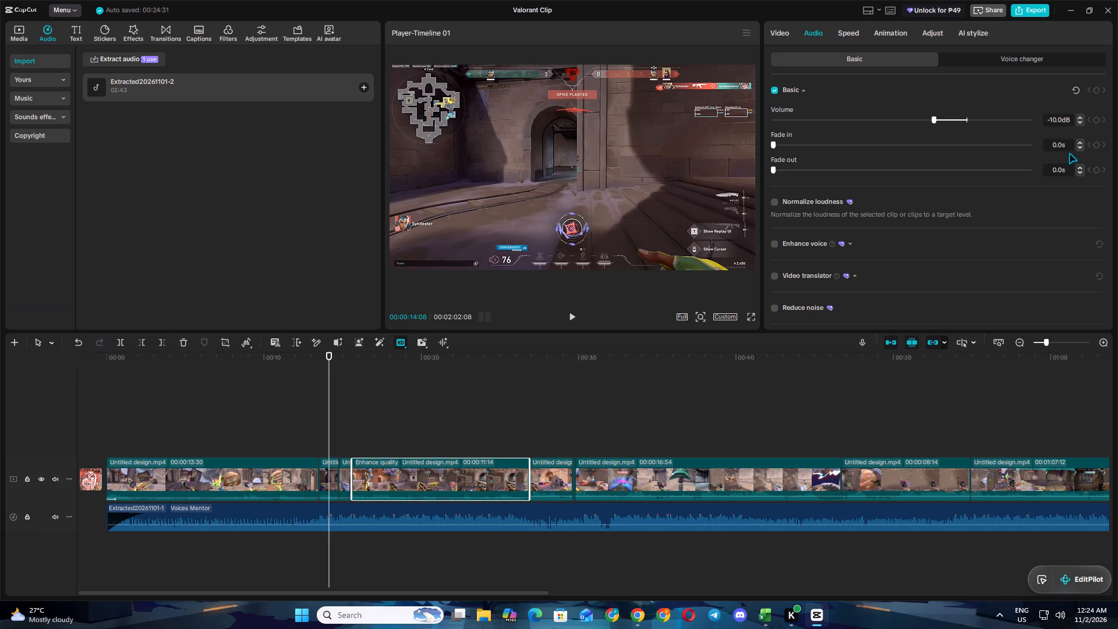
Play back the timeline from about 10 seconds to hear the lowered clips against the extracted audio.
{"action": "left_click", "coordinate": [243, 414]}
{"action": "left_click", "coordinate": [309, 416]}
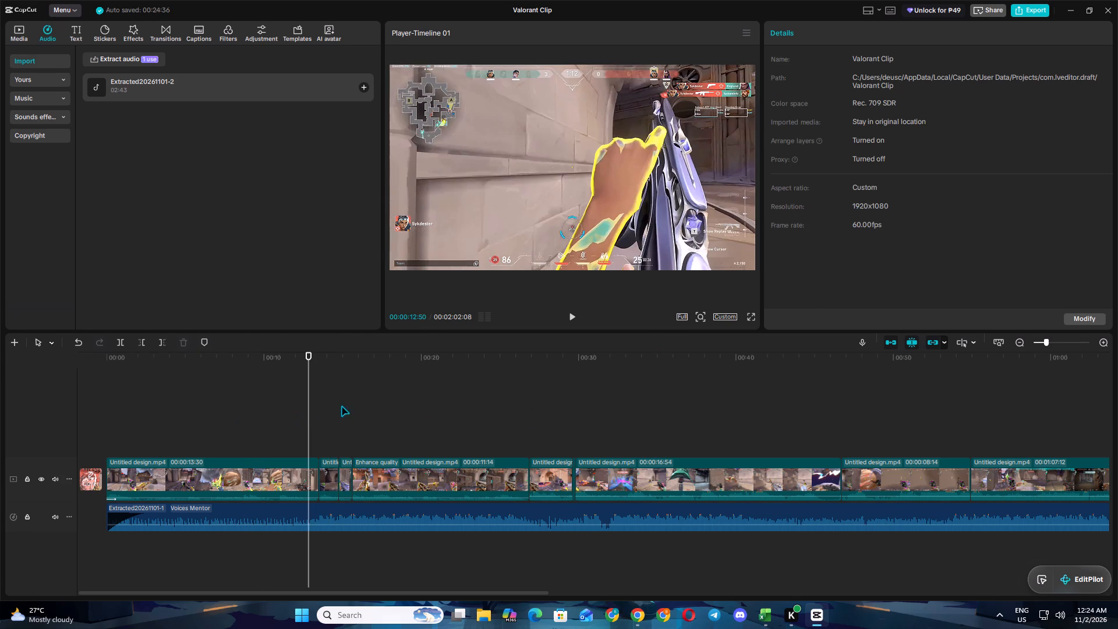
{"action": "left_click", "coordinate": [260, 413]}
{"action": "left_click", "coordinate": [571, 314]}
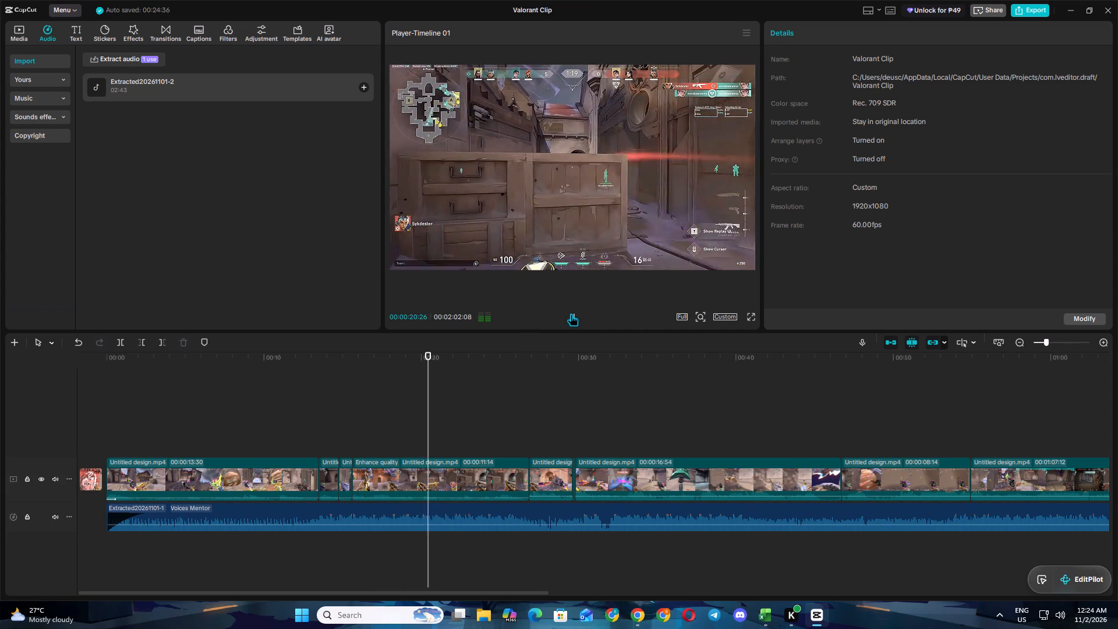
Set the volume of the extracted audio track to 0 dB.
{"action": "left_click", "coordinate": [457, 508]}
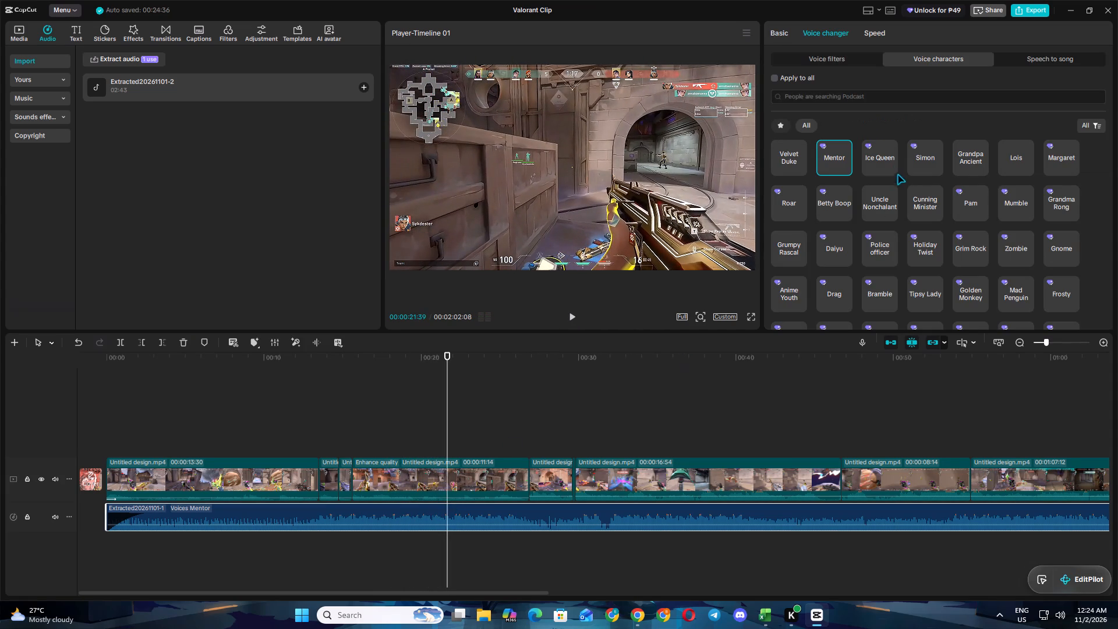
{"action": "left_click", "coordinate": [773, 33]}
{"action": "left_click", "coordinate": [828, 31]}
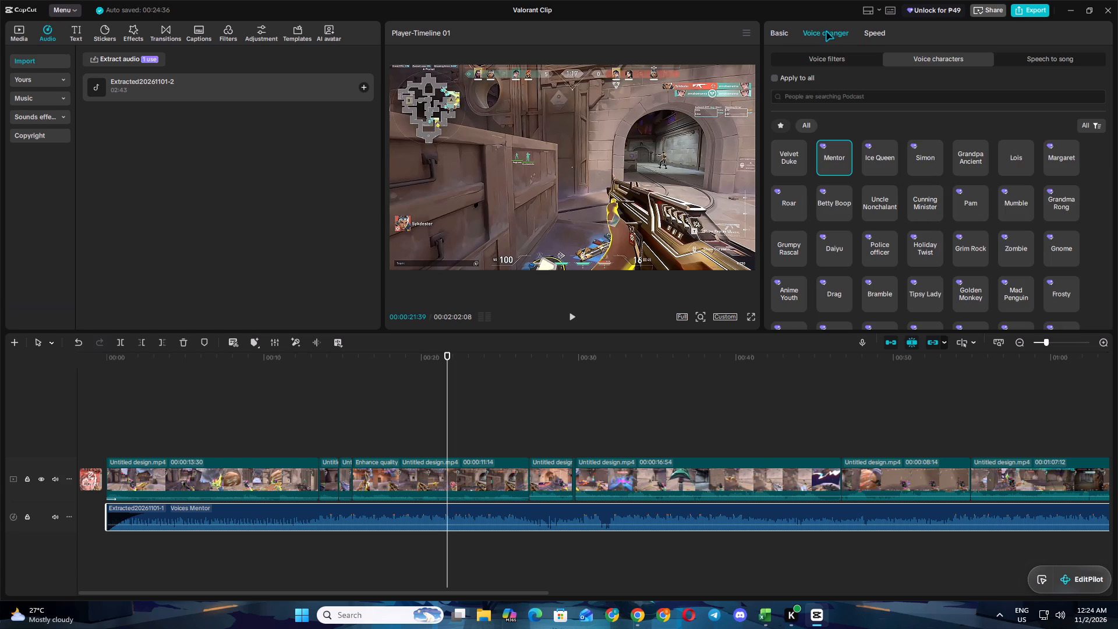
{"action": "left_click", "coordinate": [785, 31]}
{"action": "left_click", "coordinate": [822, 30]}
{"action": "left_click", "coordinate": [423, 523]}
{"action": "left_click", "coordinate": [787, 35]}
{"action": "triple_click", "coordinate": [1051, 88]}
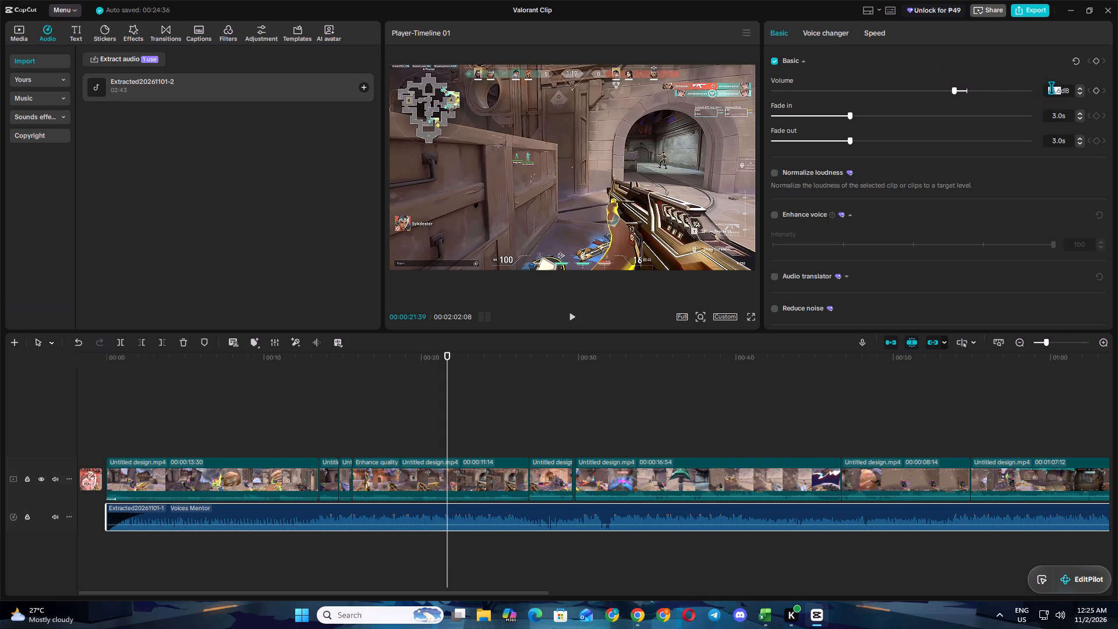
{"action": "key", "text": "0"}
{"action": "key", "text": "Return"}
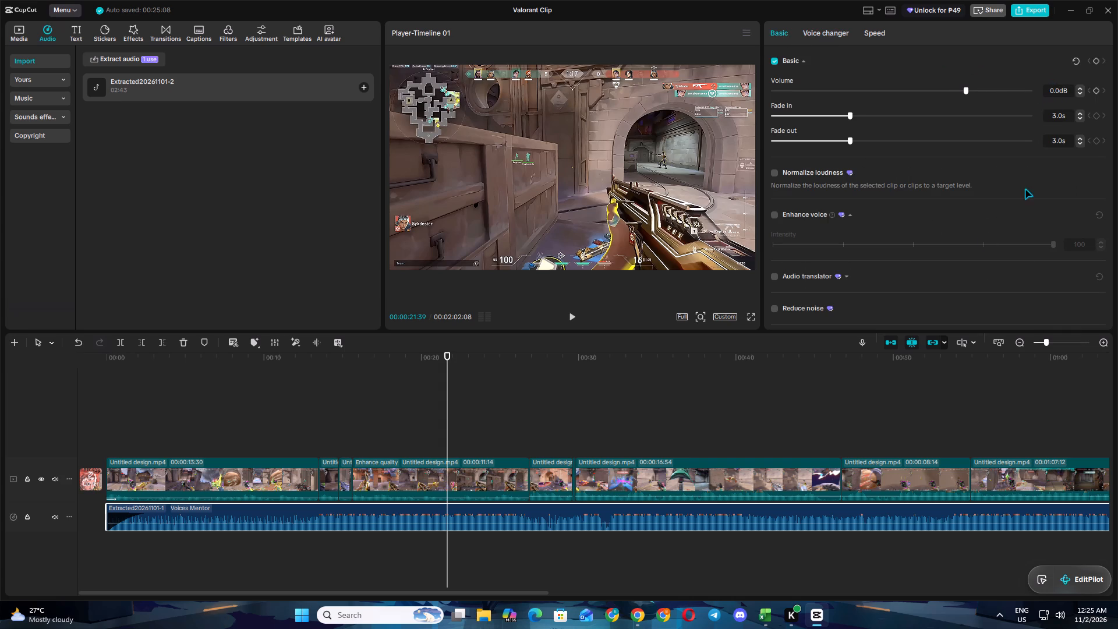
Play back the timeline from about 10 seconds, and again from about 25 seconds, to check the audio balance.
{"action": "left_click", "coordinate": [572, 319]}
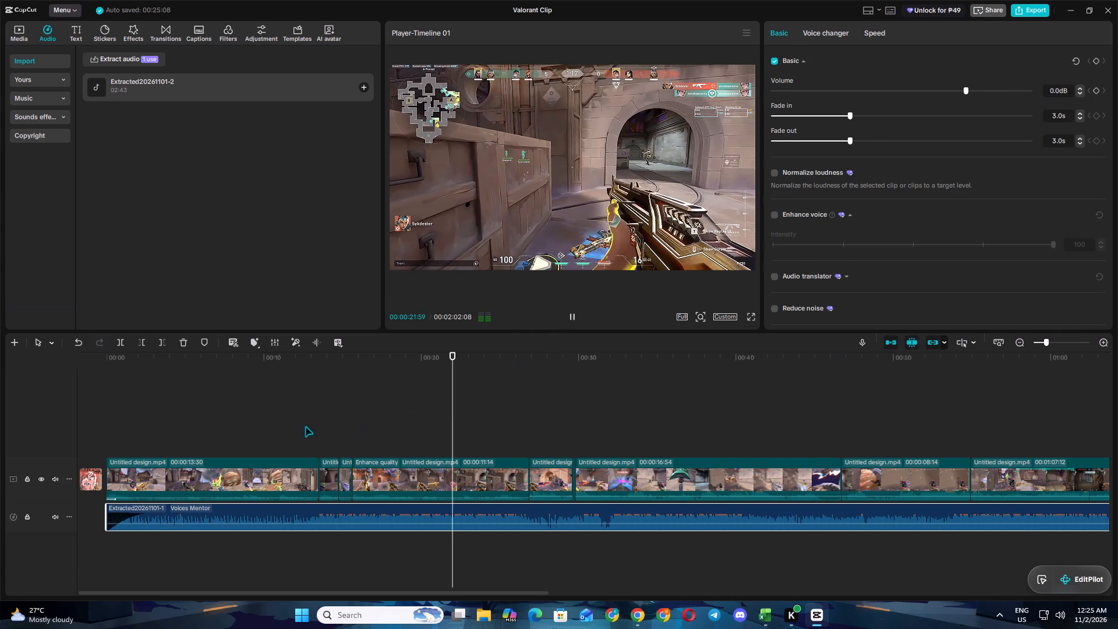
{"action": "left_click", "coordinate": [271, 427]}
{"action": "left_click", "coordinate": [573, 317]}
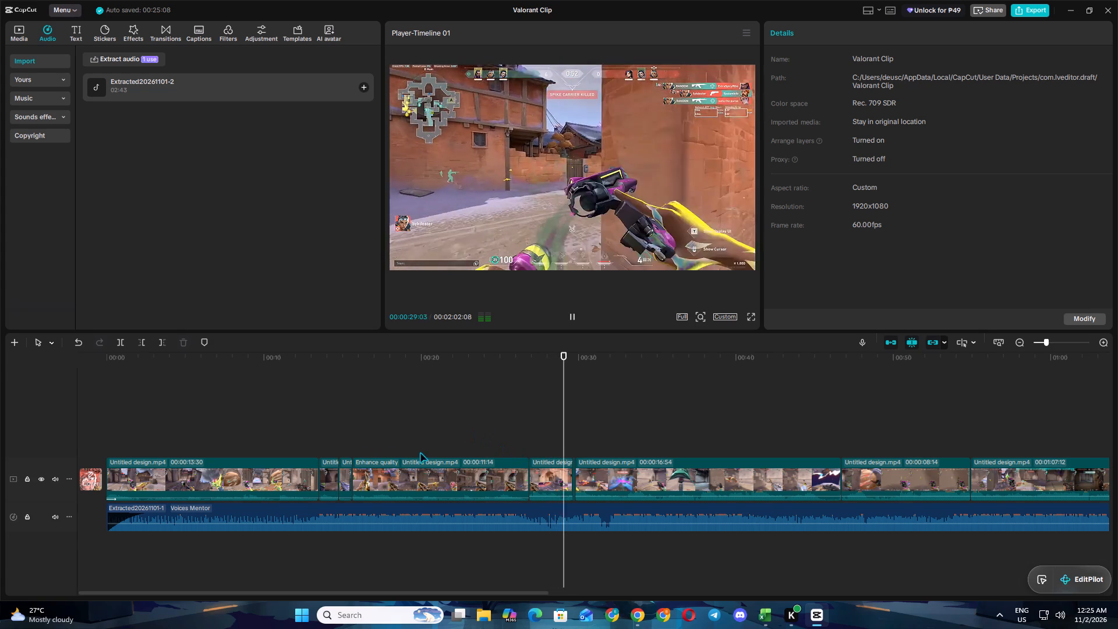
{"action": "left_click", "coordinate": [432, 471]}
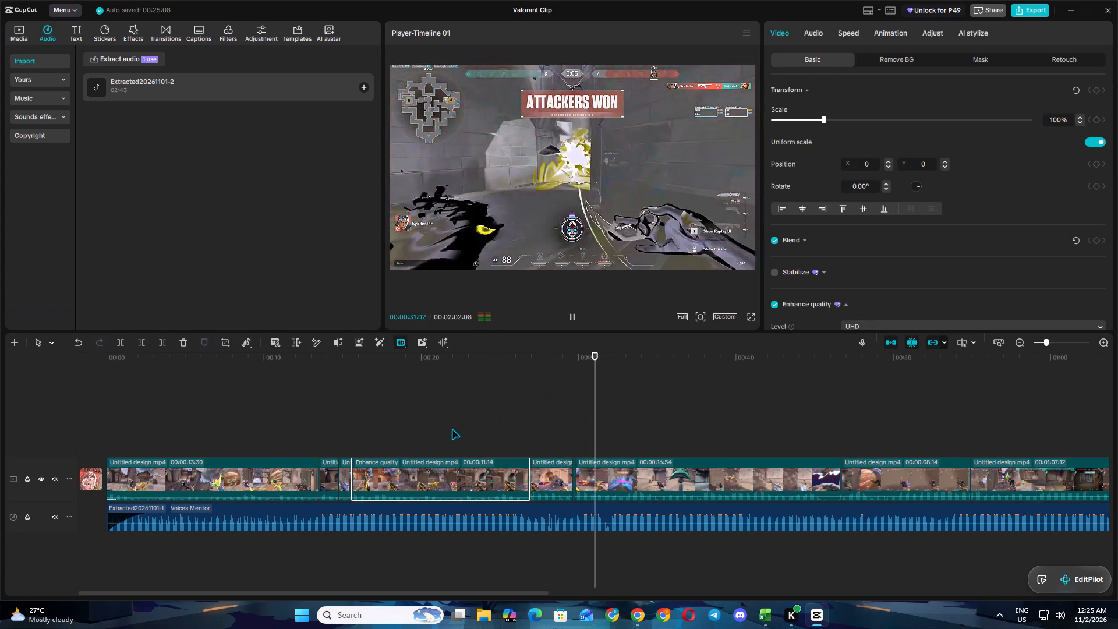
{"action": "left_click", "coordinate": [503, 420]}
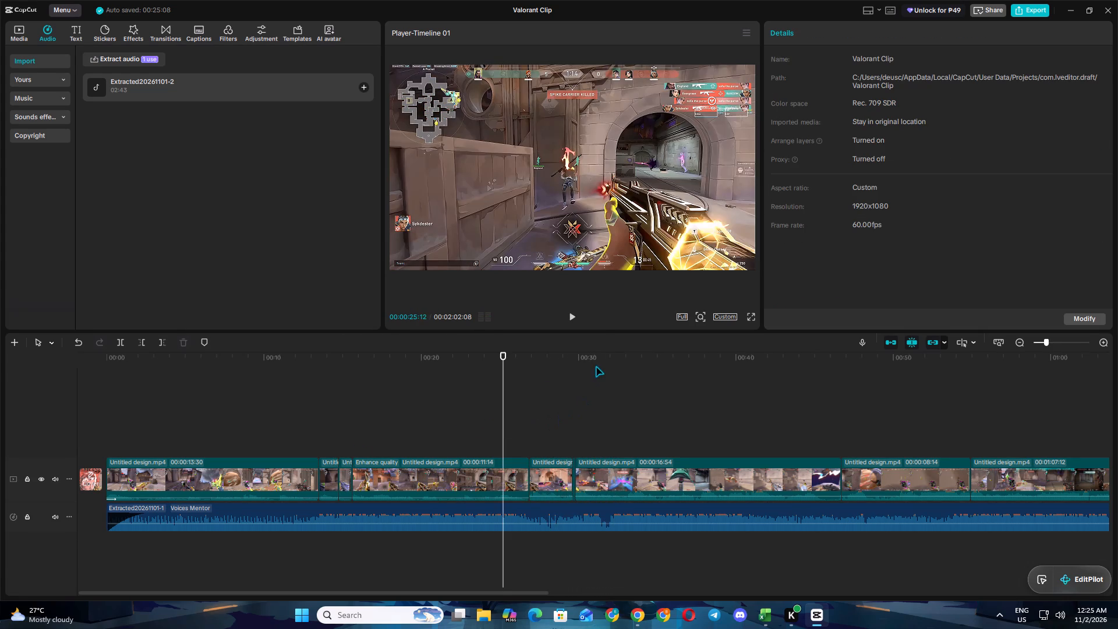
{"action": "left_click", "coordinate": [572, 315]}
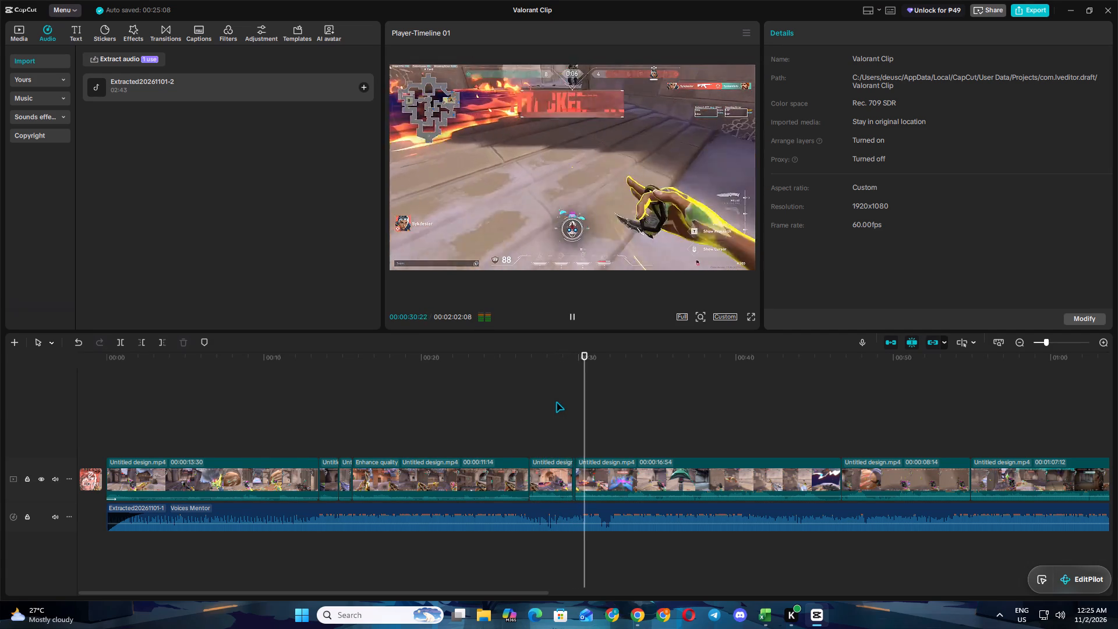
{"action": "left_click", "coordinate": [557, 402]}
{"action": "left_click", "coordinate": [464, 422]}
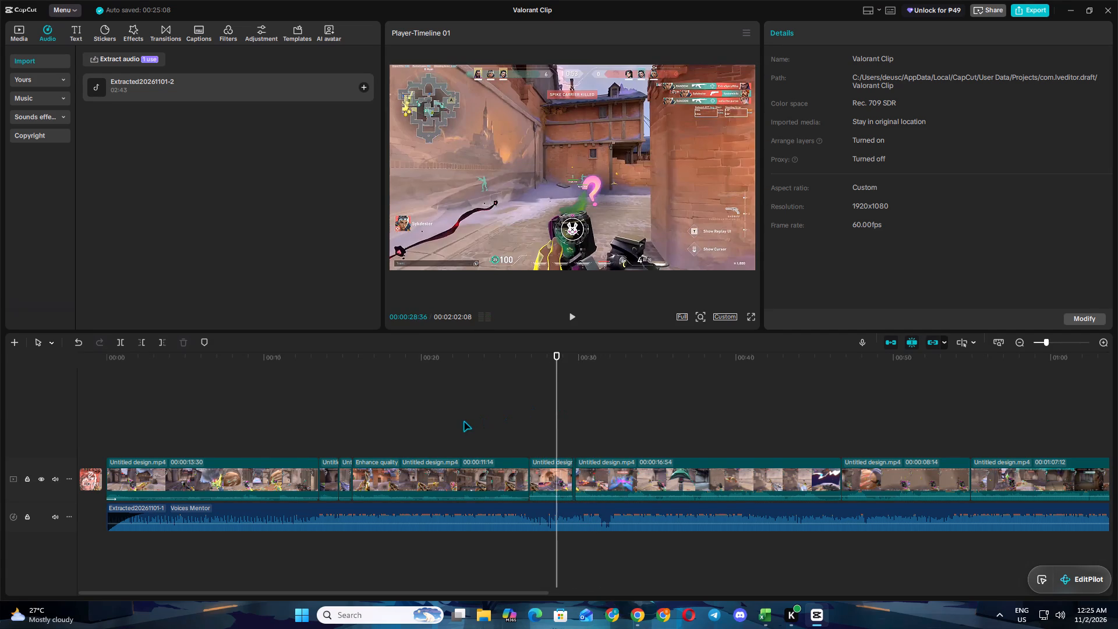
Set the audio volume of the short video clip at about 28 seconds, after the enhanced-quality clip, to -10 dB.
{"action": "left_click", "coordinate": [458, 475]}
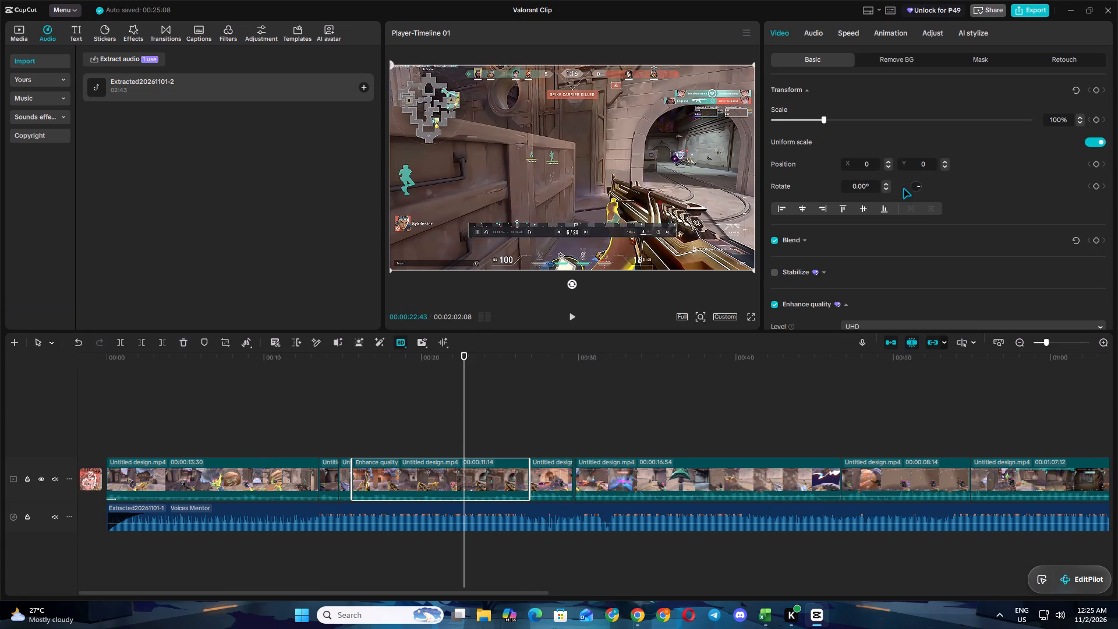
{"action": "left_click", "coordinate": [813, 33]}
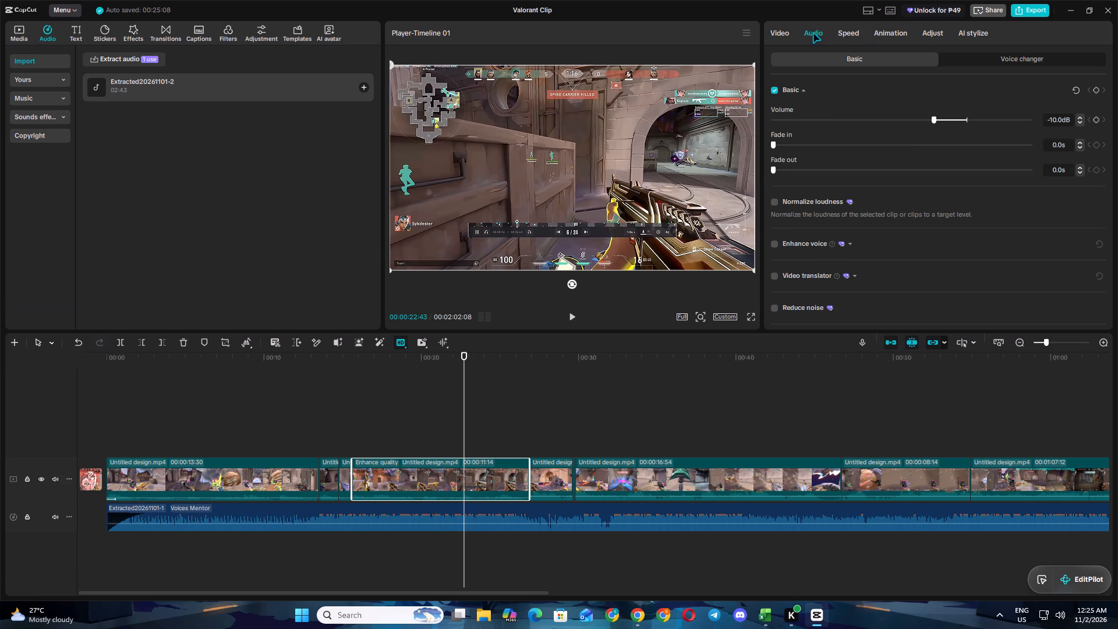
{"action": "left_click", "coordinate": [551, 475]}
{"action": "double_click", "coordinate": [1057, 118]}
{"action": "key", "text": "ctrl+a"}
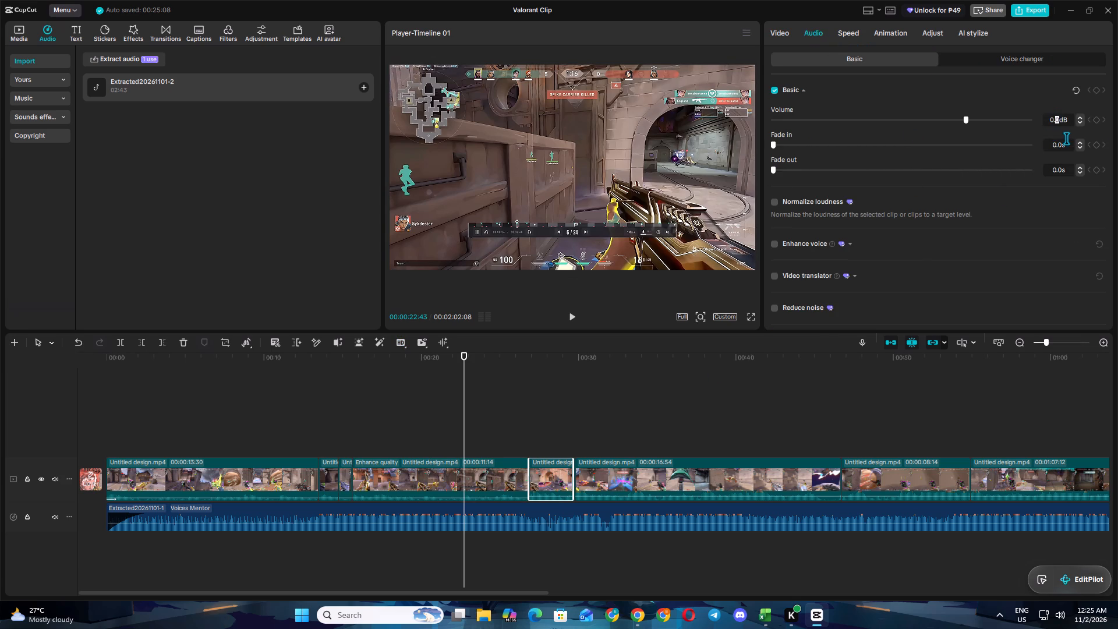
{"action": "type", "text": "-10"}
{"action": "key", "text": "Return"}
Set the audio volume of the video clip that is 16:54 long to -10 dB.
{"action": "left_click", "coordinate": [611, 475]}
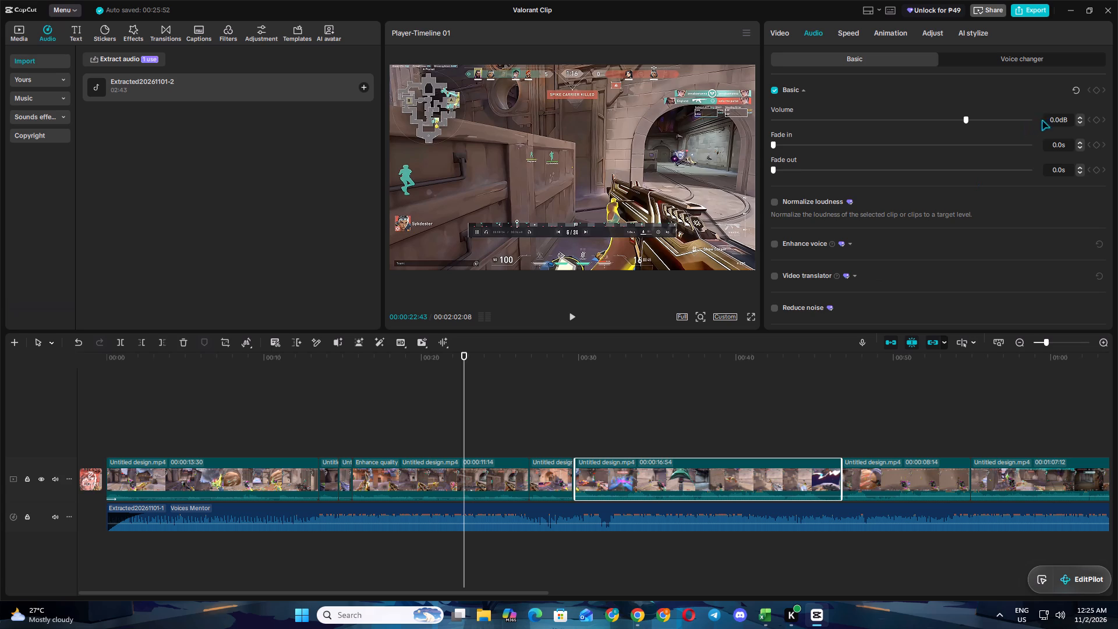
{"action": "left_click", "coordinate": [1058, 116]}
{"action": "key", "text": "ctrl+a"}
{"action": "type", "text": "-10"}
{"action": "key", "text": "Return"}
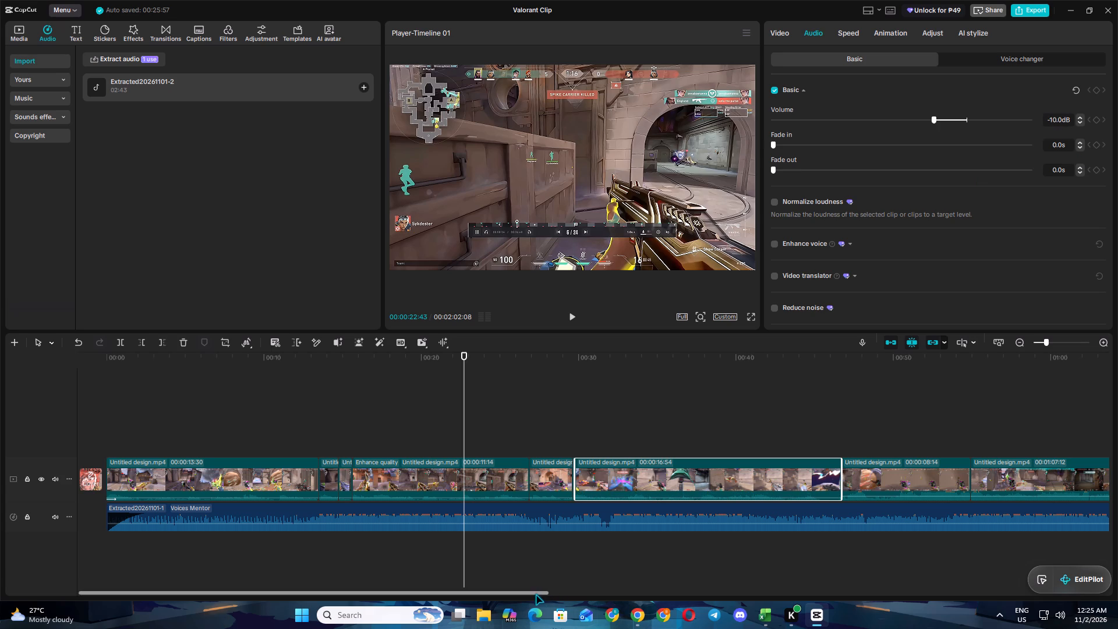
Set the audio volume of the very short clip between the 2:46 and 16:54 video clips to -10 dB.
{"action": "left_click_drag", "start_coordinate": [536, 595], "coordinate": [755, 593]}
{"action": "left_click", "coordinate": [426, 472]}
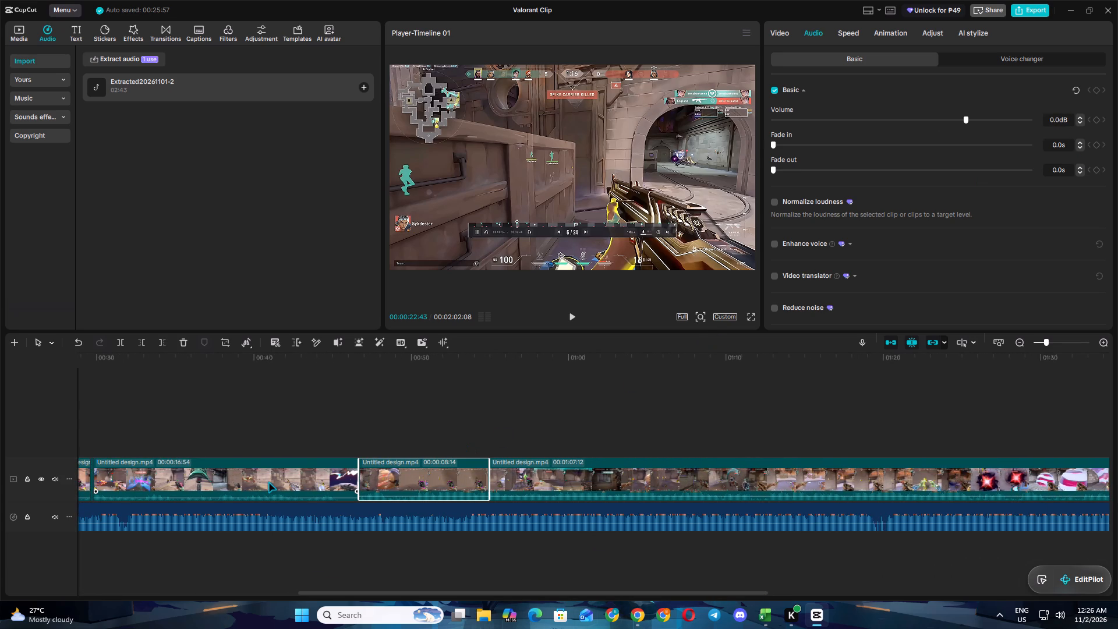
{"action": "left_click_drag", "start_coordinate": [554, 594], "coordinate": [376, 587]}
{"action": "scroll", "coordinate": [491, 434], "scroll_direction": "up", "scroll_amount": 15, "text": "ctrl"}
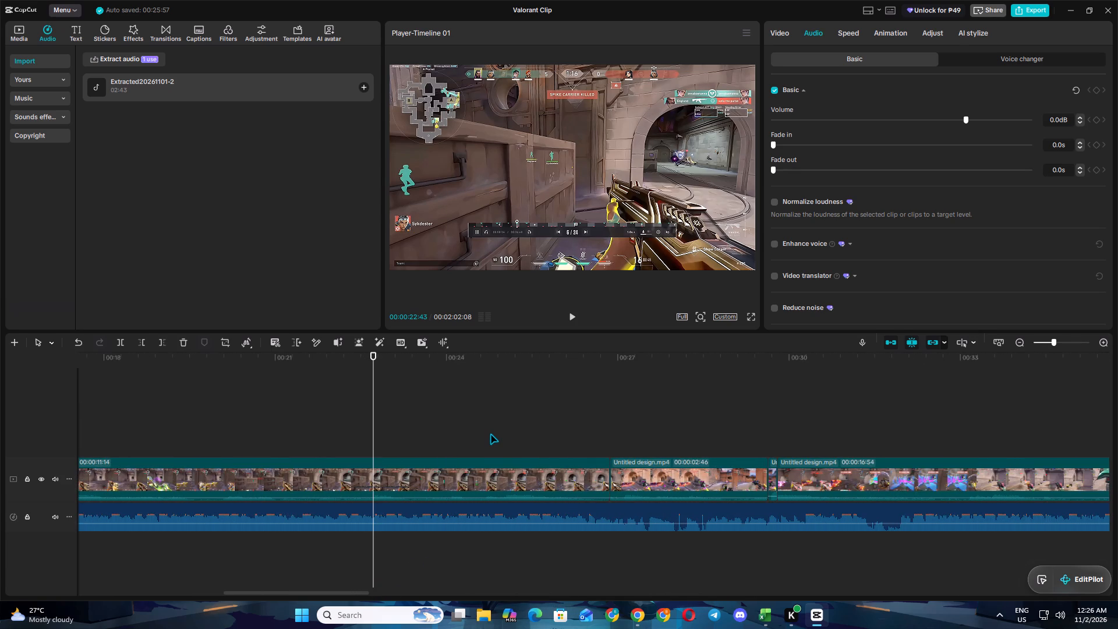
{"action": "left_click", "coordinate": [773, 476]}
{"action": "left_click", "coordinate": [1055, 120]}
{"action": "key", "text": "ctrl+a"}
{"action": "key", "text": "BackSpace"}
{"action": "type", "text": "-10"}
{"action": "key", "text": "Return"}
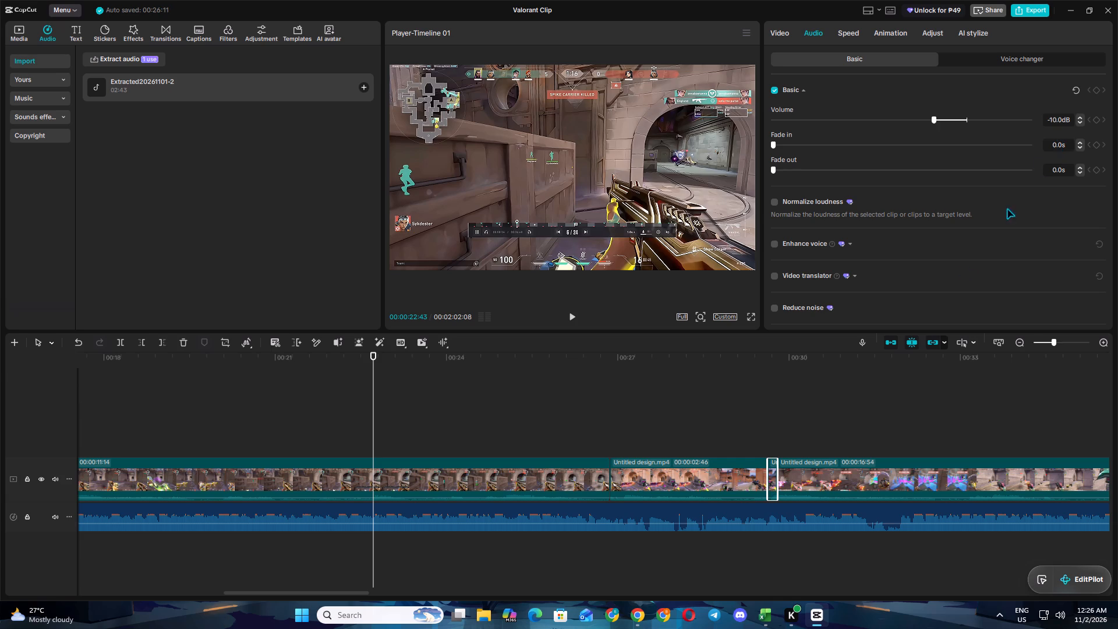
Set the audio volume of the video clip that is 8:14 long to -10 dB.
{"action": "left_click_drag", "start_coordinate": [353, 592], "coordinate": [366, 592]}
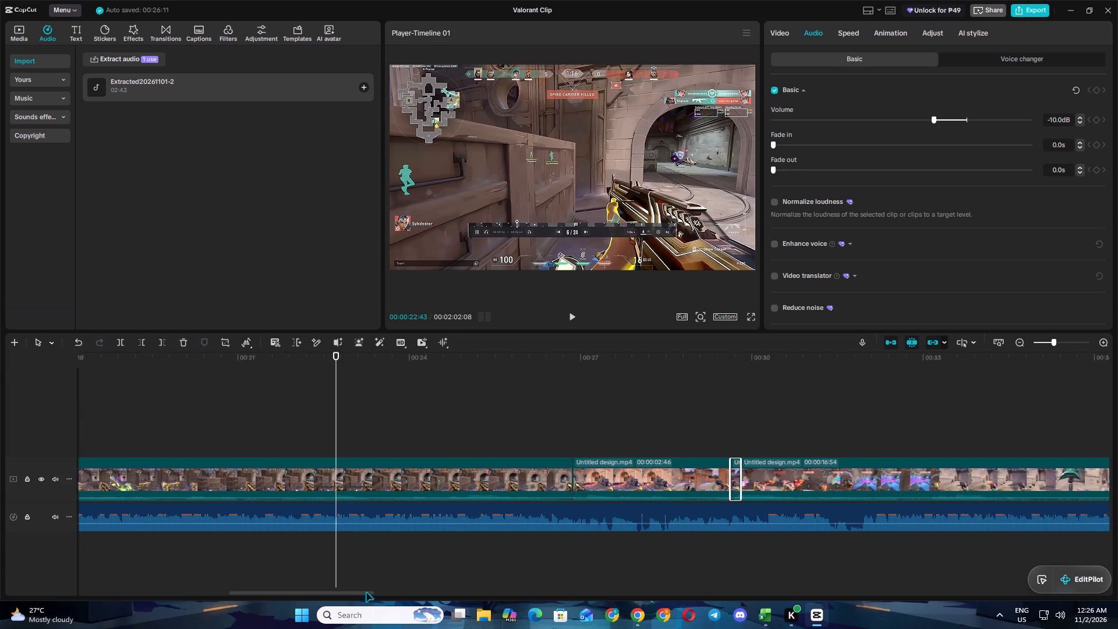
{"action": "left_click_drag", "start_coordinate": [366, 592], "coordinate": [437, 598]}
{"action": "scroll", "coordinate": [529, 518], "scroll_direction": "down", "scroll_amount": 5, "text": "ctrl"}
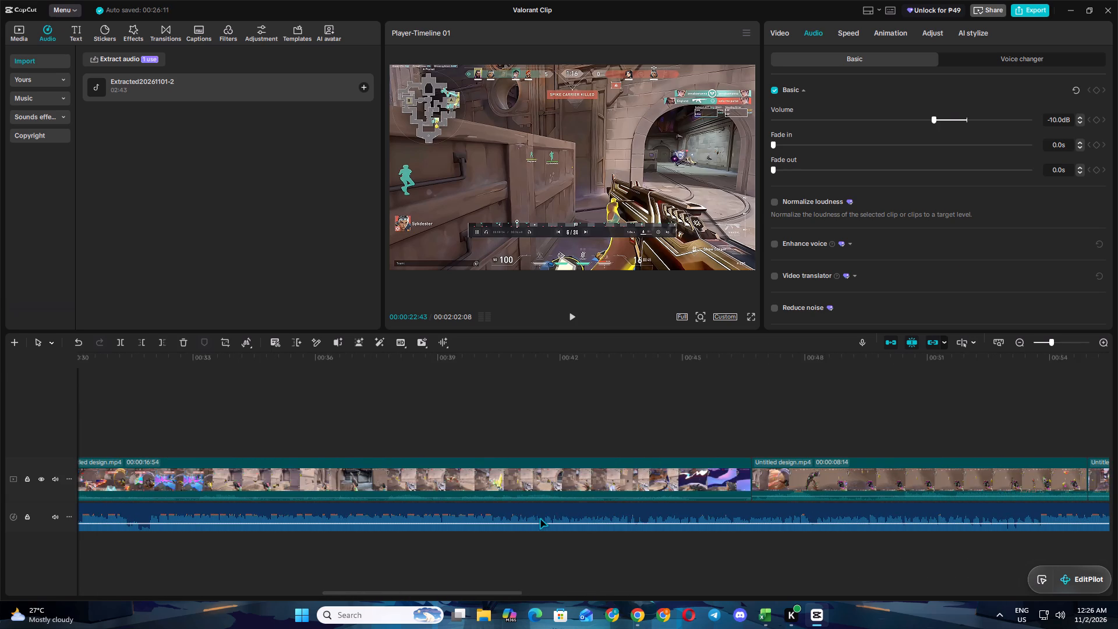
{"action": "scroll", "coordinate": [540, 520], "scroll_direction": "down", "scroll_amount": 7, "text": "ctrl"}
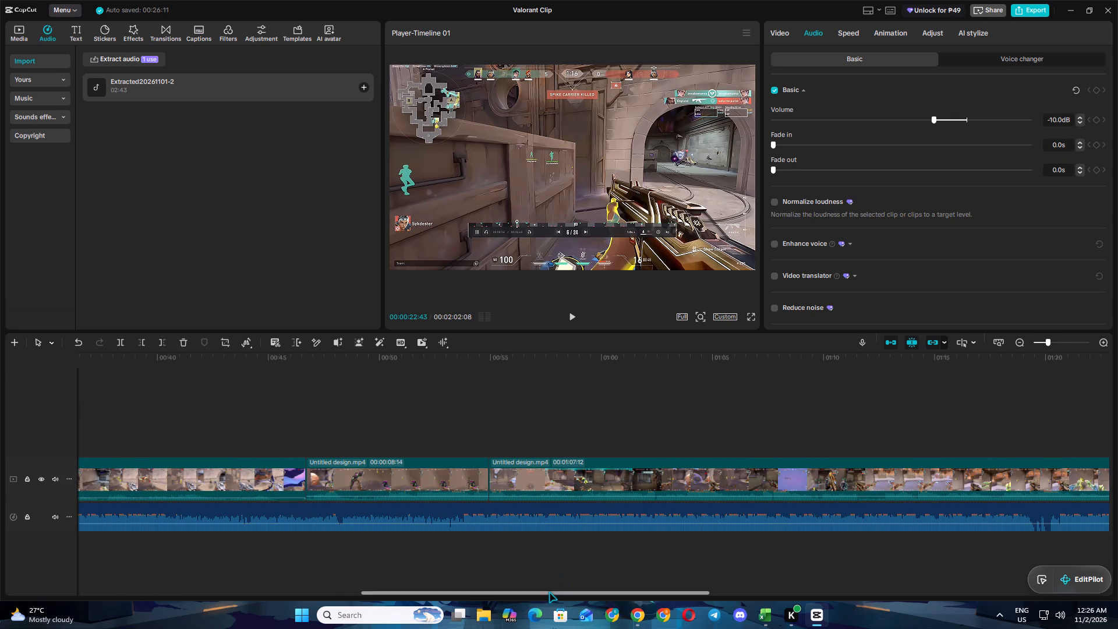
{"action": "left_click_drag", "start_coordinate": [549, 593], "coordinate": [399, 586]}
{"action": "left_click", "coordinate": [537, 481]}
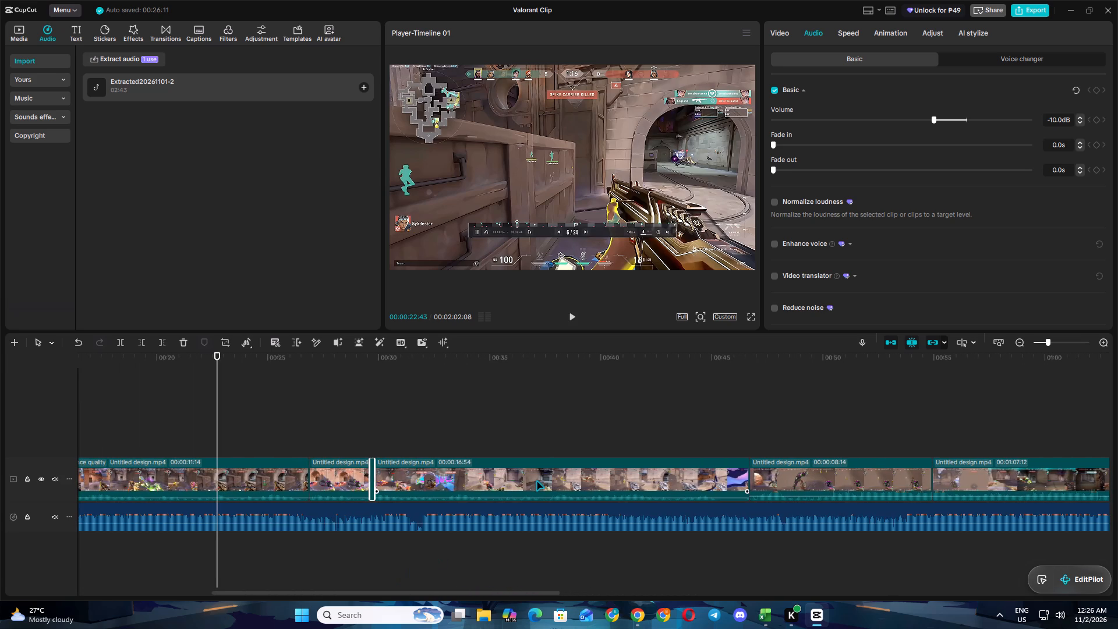
{"action": "left_click_drag", "start_coordinate": [535, 595], "coordinate": [614, 593]}
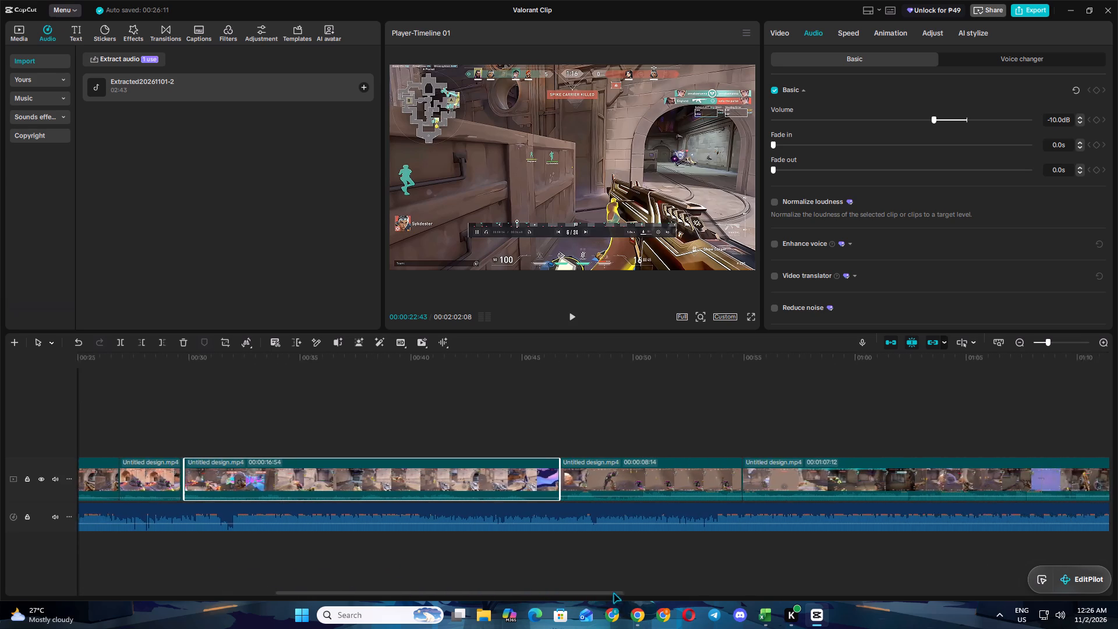
{"action": "left_click_drag", "start_coordinate": [614, 593], "coordinate": [692, 595]}
{"action": "left_click", "coordinate": [383, 479]}
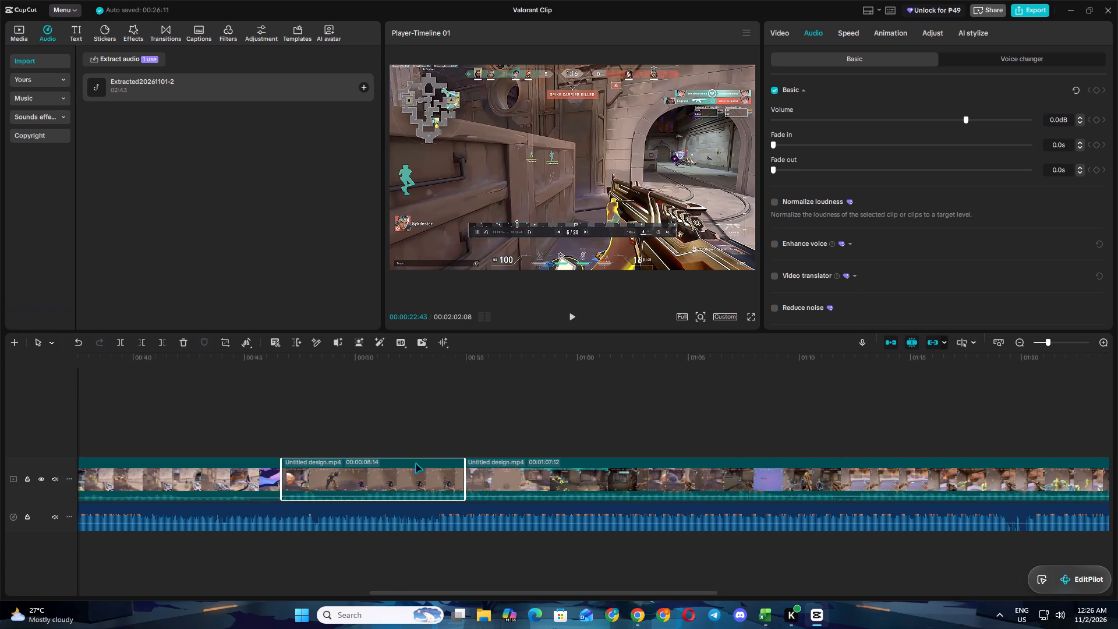
{"action": "left_click", "coordinate": [1053, 116]}
{"action": "key", "text": "ctrl+a"}
{"action": "key", "text": "BackSpace"}
{"action": "type", "text": "01"}
{"action": "key", "text": "Return"}
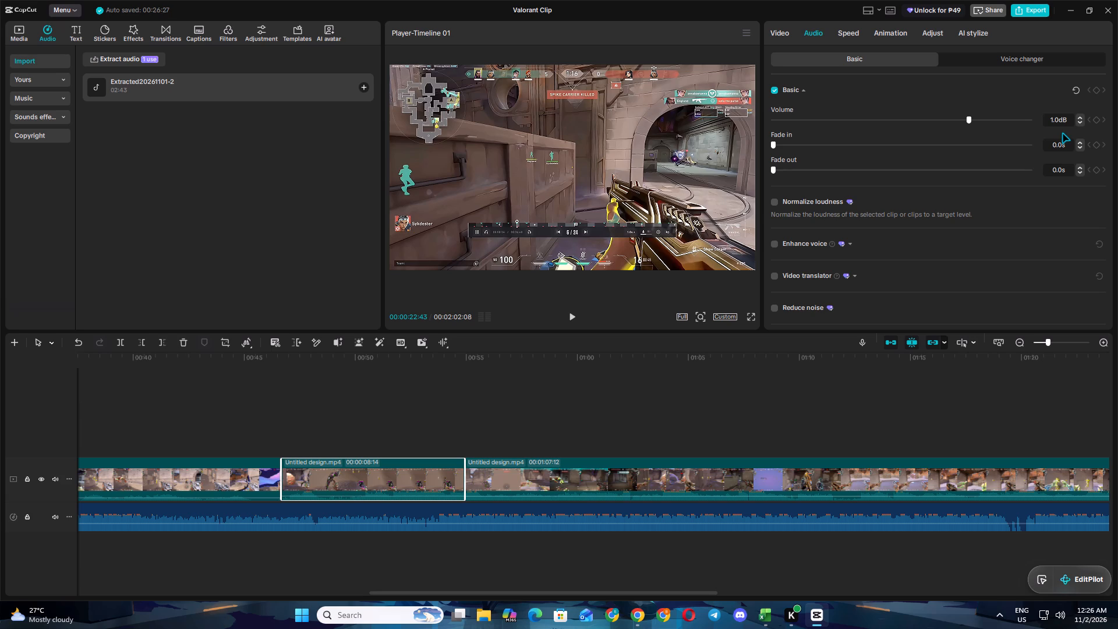
{"action": "left_click", "coordinate": [1056, 119]}
{"action": "key", "text": "ctrl+a"}
{"action": "key", "text": "BackSpace"}
{"action": "type", "text": "-10"}
{"action": "key", "text": "Return"}
Set the audio volume of the last video clip, 1:07:12 long, to -10 dB.
{"action": "left_click", "coordinate": [585, 475]}
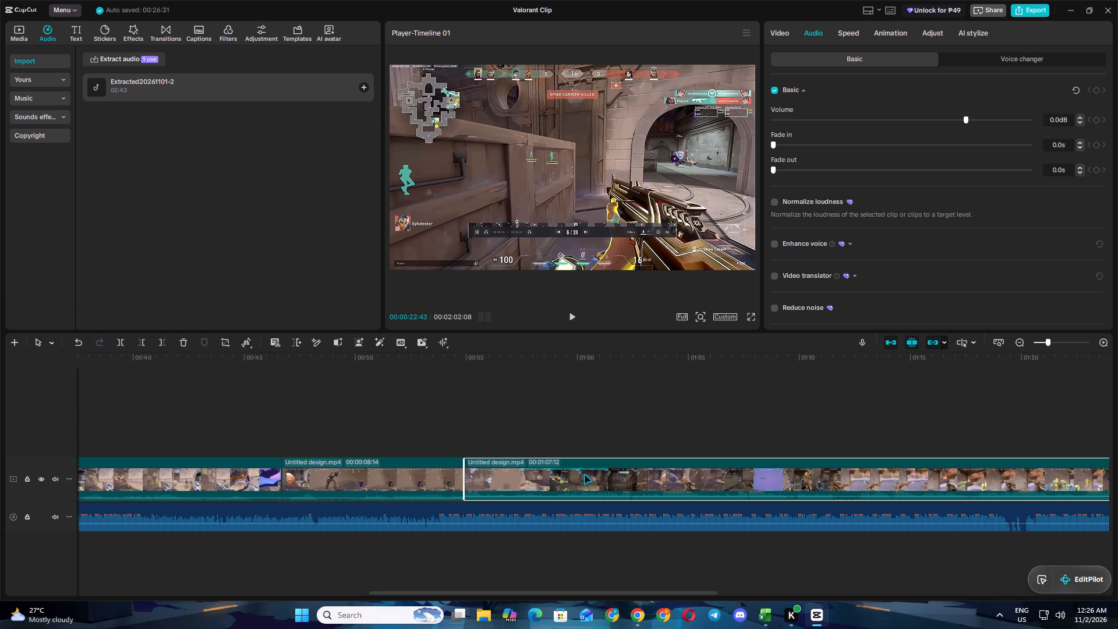
{"action": "left_click", "coordinate": [1052, 118]}
{"action": "key", "text": "ctrl+a"}
{"action": "key", "text": "BackSpace"}
{"action": "type", "text": "-10"}
{"action": "key", "text": "Return"}
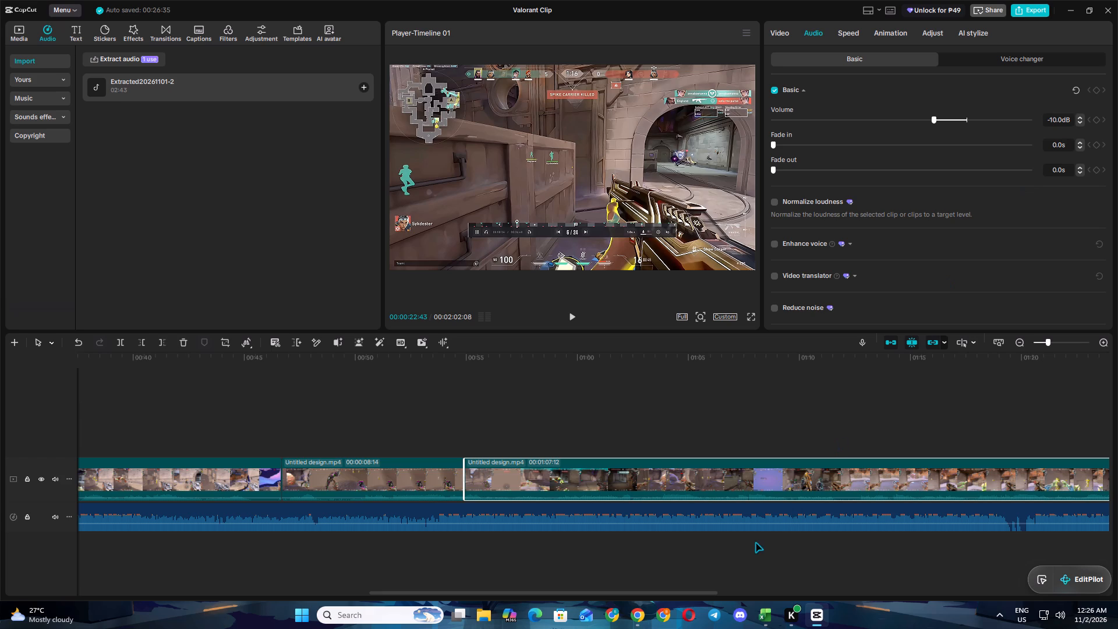
Look over the timeline through to its end and check the volume settings of the last two video clips.
{"action": "left_click_drag", "start_coordinate": [672, 592], "coordinate": [844, 582]}
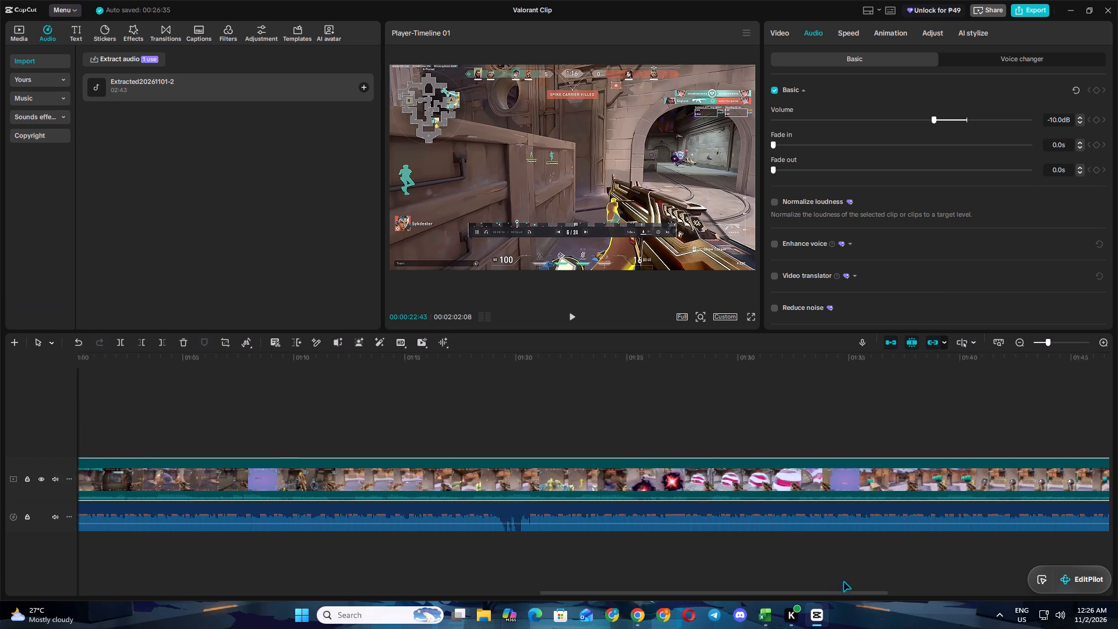
{"action": "left_click_drag", "start_coordinate": [844, 582], "coordinate": [998, 579]}
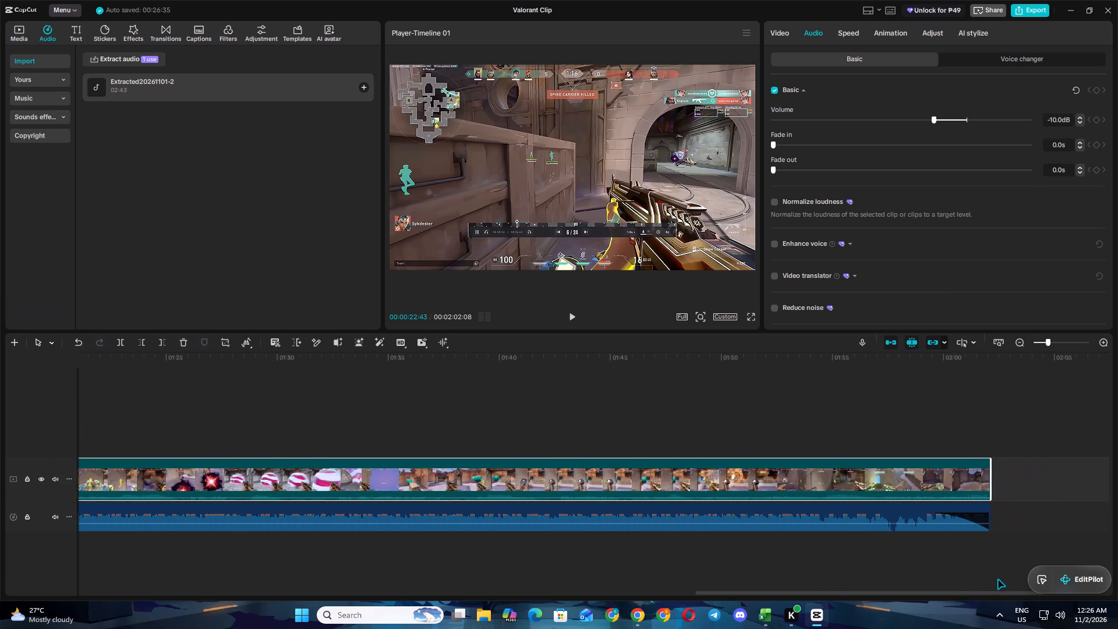
{"action": "left_click_drag", "start_coordinate": [998, 579], "coordinate": [948, 583]}
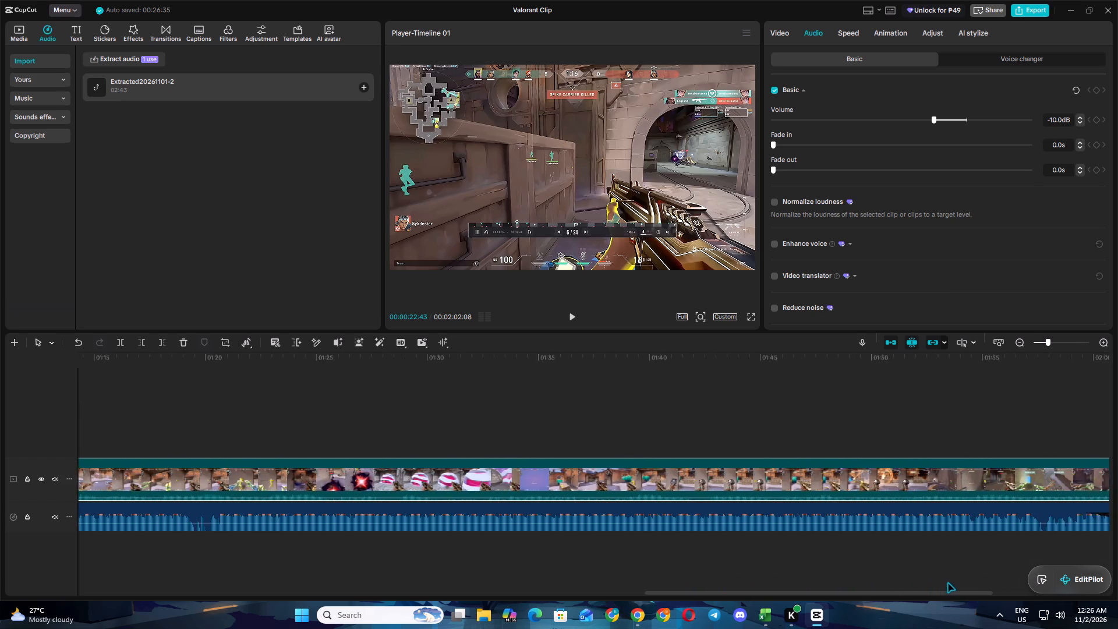
{"action": "left_click_drag", "start_coordinate": [948, 583], "coordinate": [977, 584]}
{"action": "scroll", "coordinate": [874, 536], "scroll_direction": "down", "scroll_amount": 4, "text": "ctrl"}
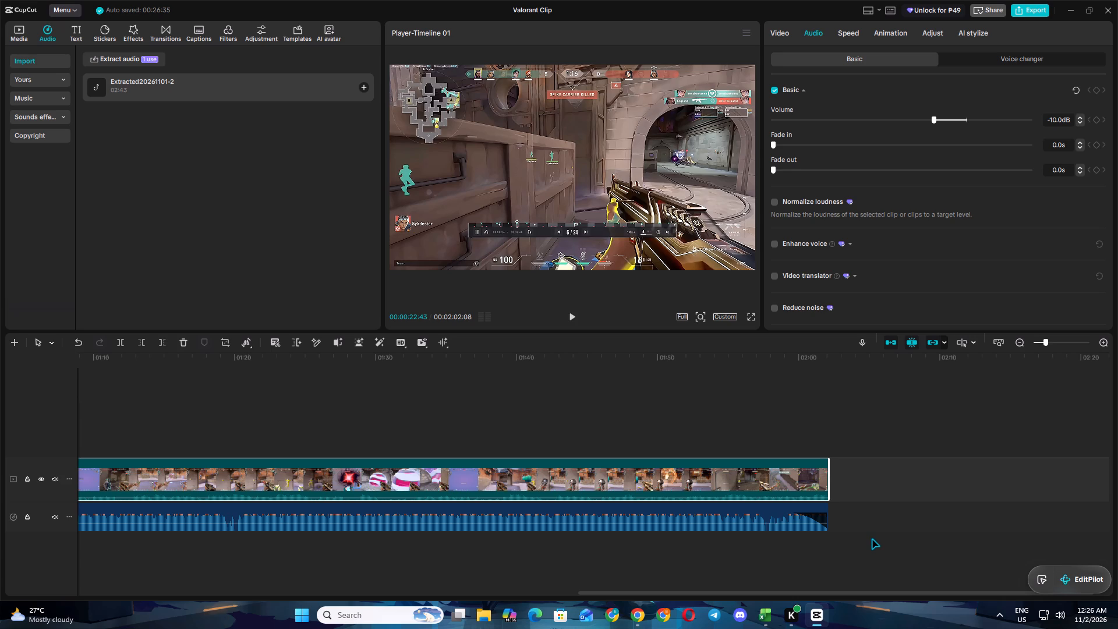
{"action": "scroll", "coordinate": [786, 567], "scroll_direction": "down", "scroll_amount": 6, "text": "ctrl"}
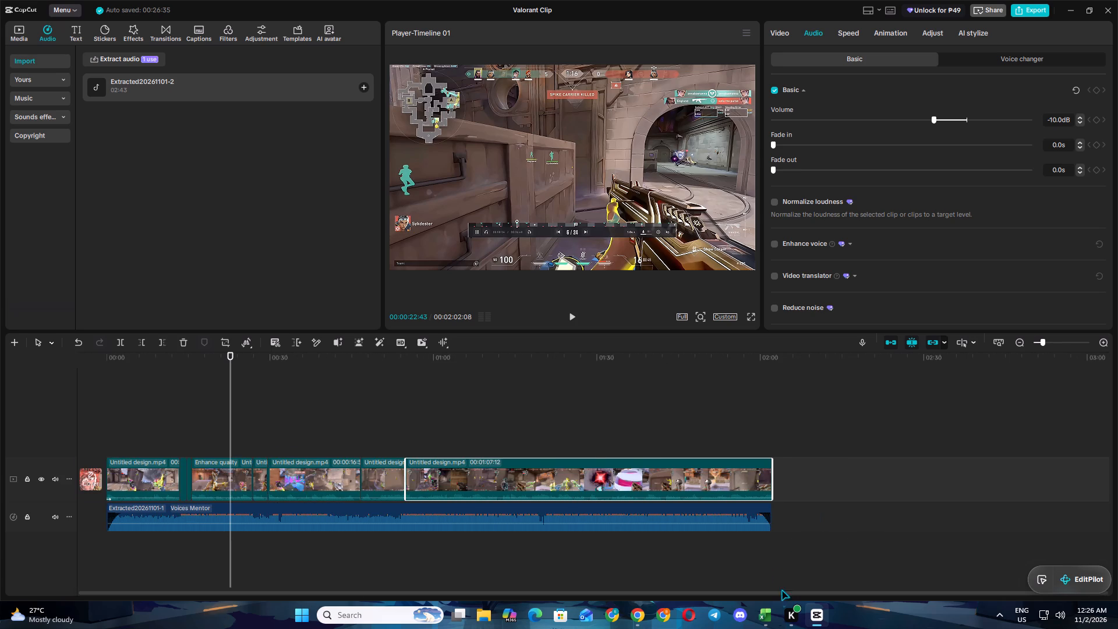
{"action": "left_click_drag", "start_coordinate": [795, 592], "coordinate": [703, 588]}
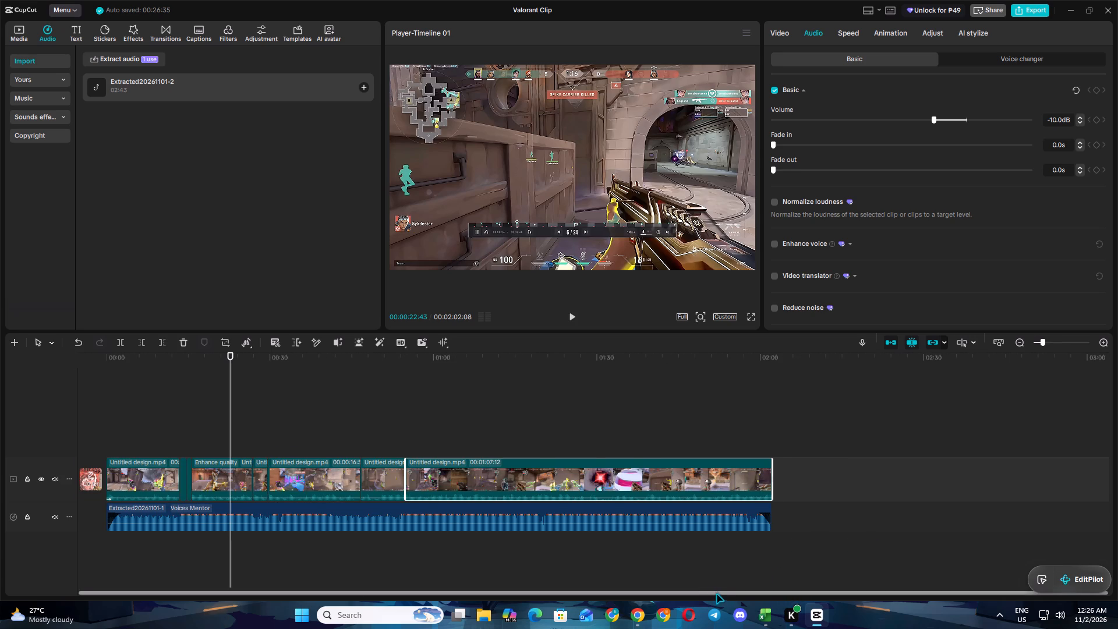
{"action": "left_click_drag", "start_coordinate": [722, 593], "coordinate": [701, 593]}
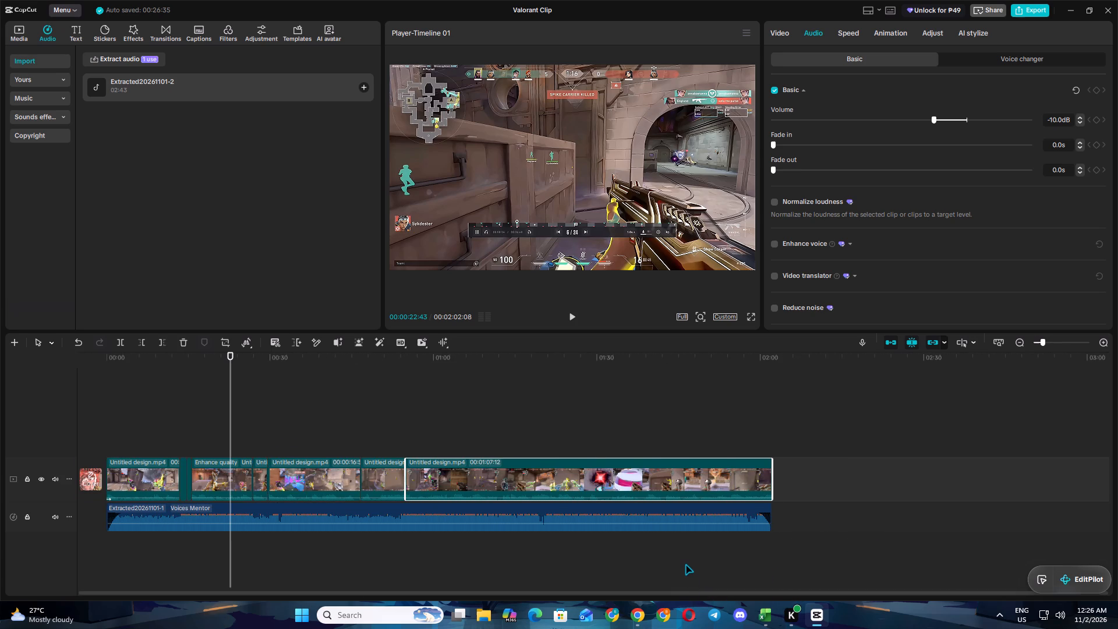
{"action": "scroll", "coordinate": [686, 565], "scroll_direction": "up", "scroll_amount": 2, "text": "ctrl"}
{"action": "left_click_drag", "start_coordinate": [689, 591], "coordinate": [664, 588]}
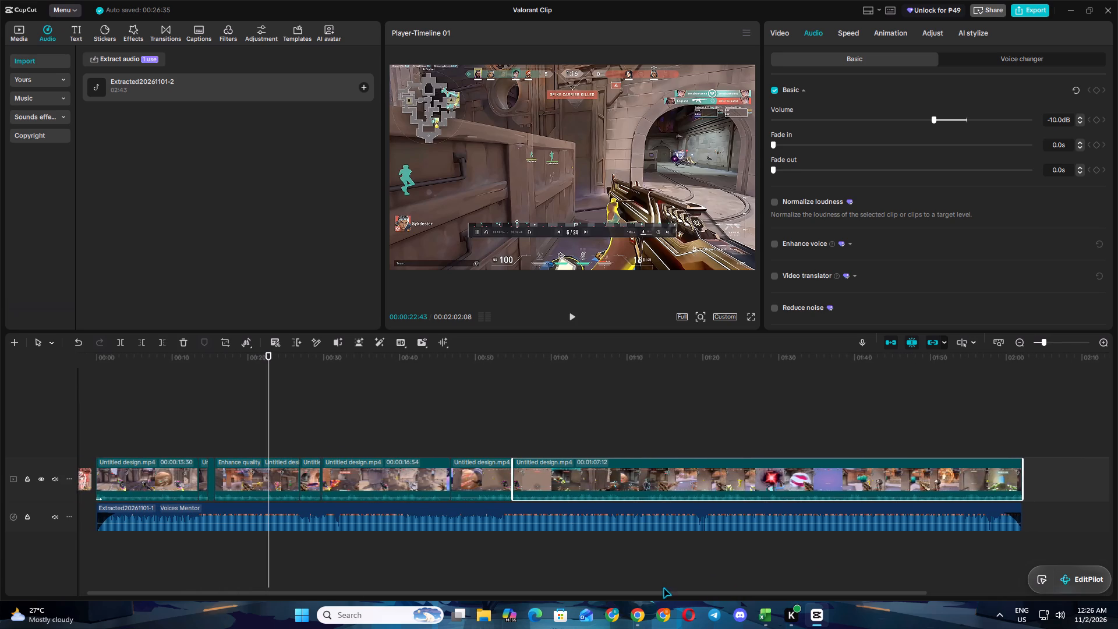
{"action": "left_click", "coordinate": [483, 482]}
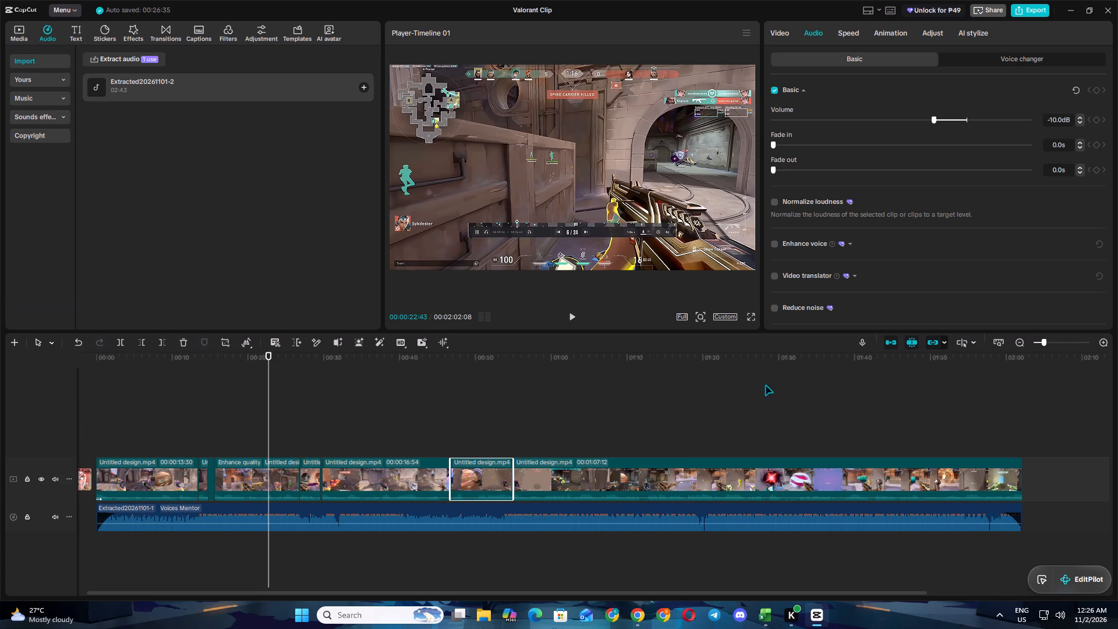
{"action": "left_click", "coordinate": [572, 472]}
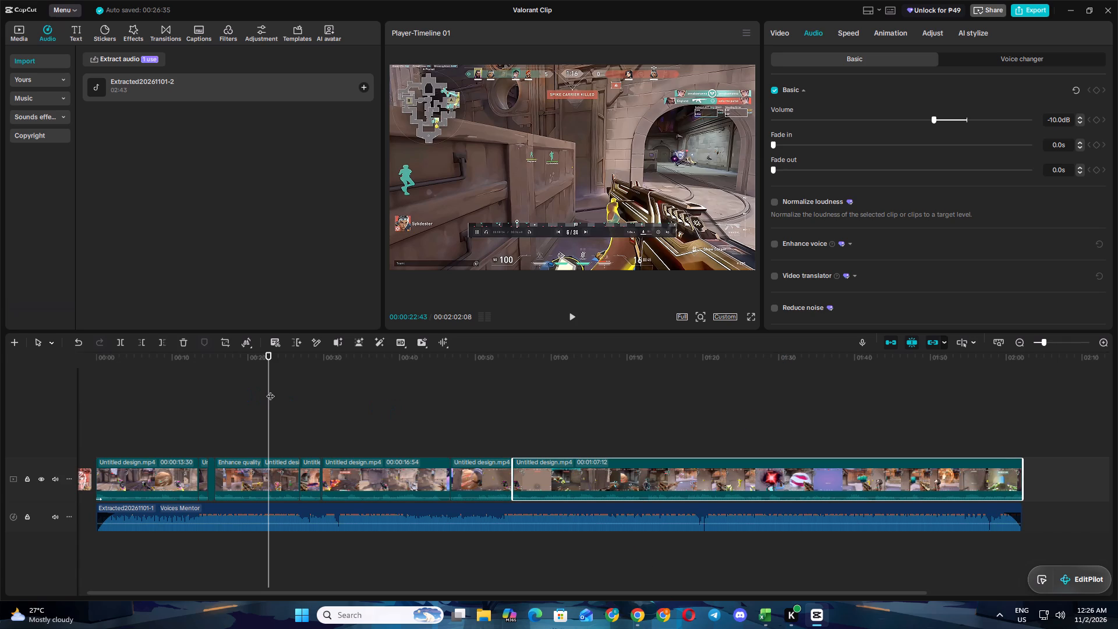
Play back the timeline from the very beginning to check the audio balance.
{"action": "left_click_drag", "start_coordinate": [270, 390], "coordinate": [0, 379]}
{"action": "left_click", "coordinate": [572, 317]}
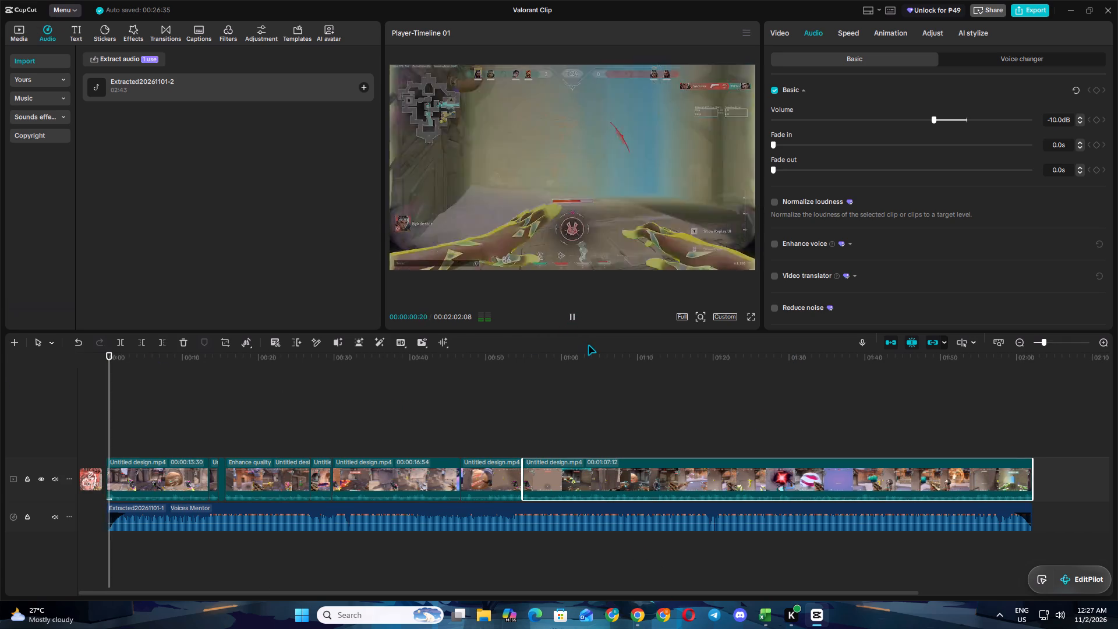
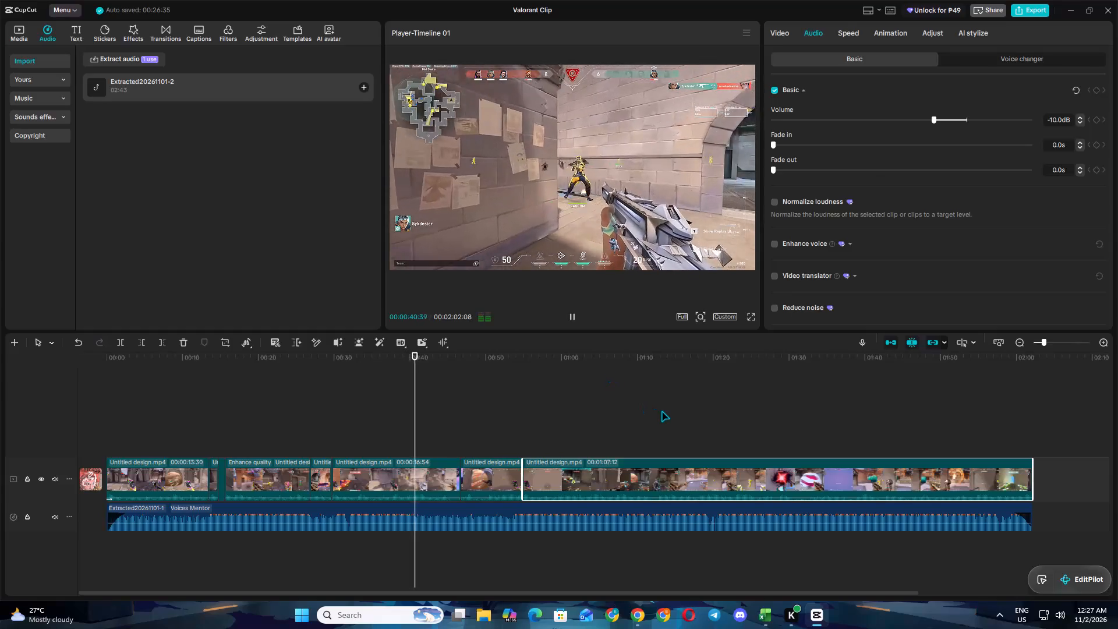
Stop the playback, open the export settings for the Valorant Clip timeline and review the video and audio options.
{"action": "left_click", "coordinate": [662, 412]}
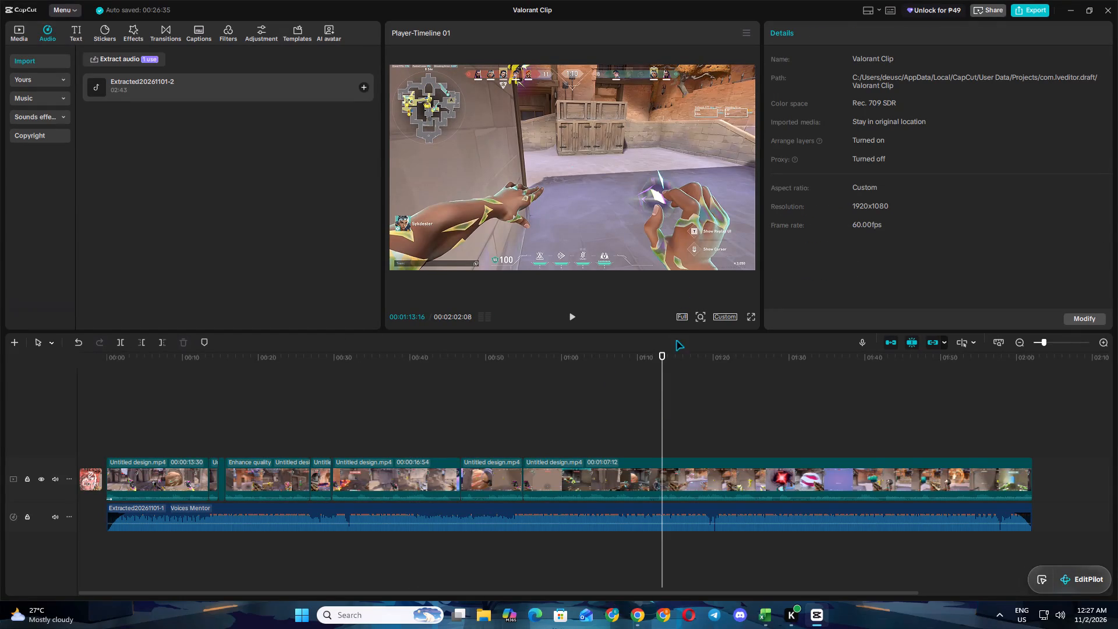
{"action": "left_click", "coordinate": [1037, 13]}
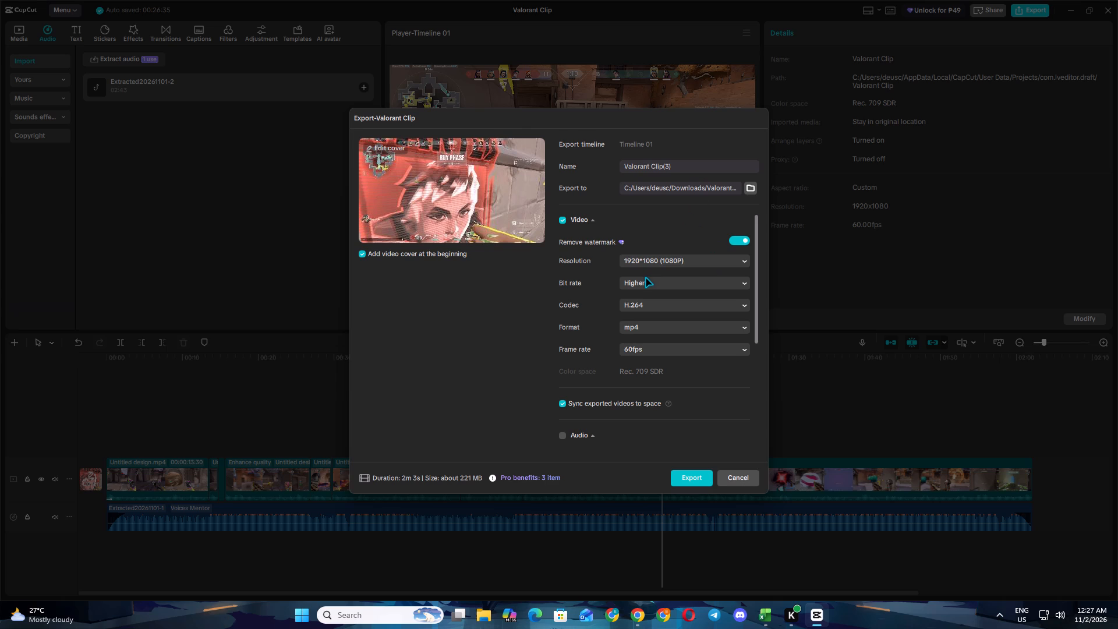
{"action": "scroll", "coordinate": [643, 284], "scroll_direction": "down", "scroll_amount": 1}
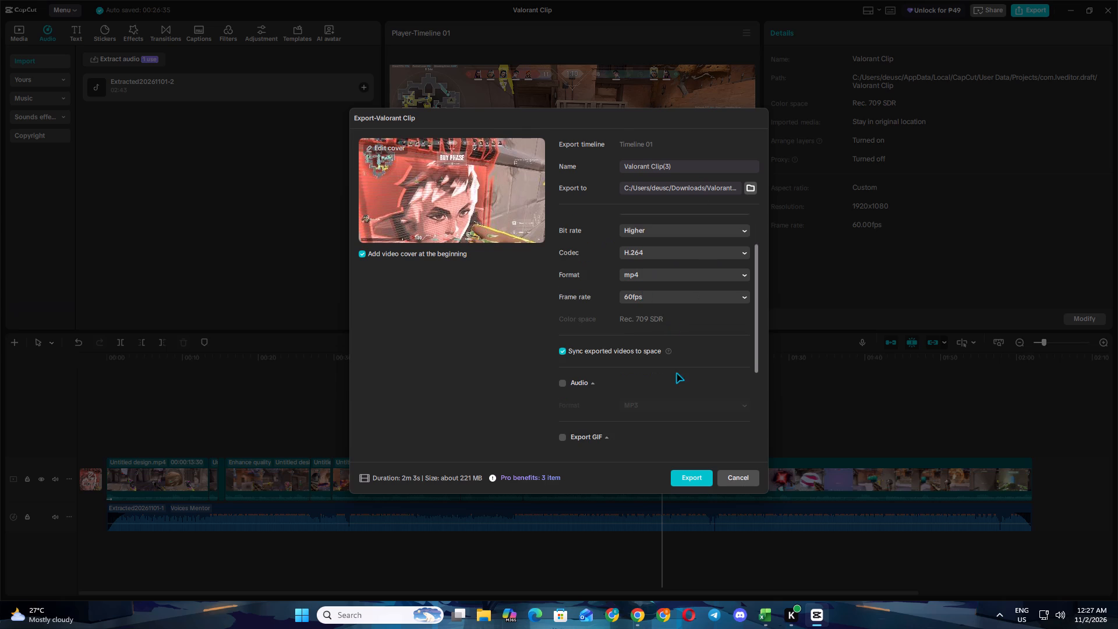
{"action": "scroll", "coordinate": [663, 418], "scroll_direction": "up", "scroll_amount": 2}
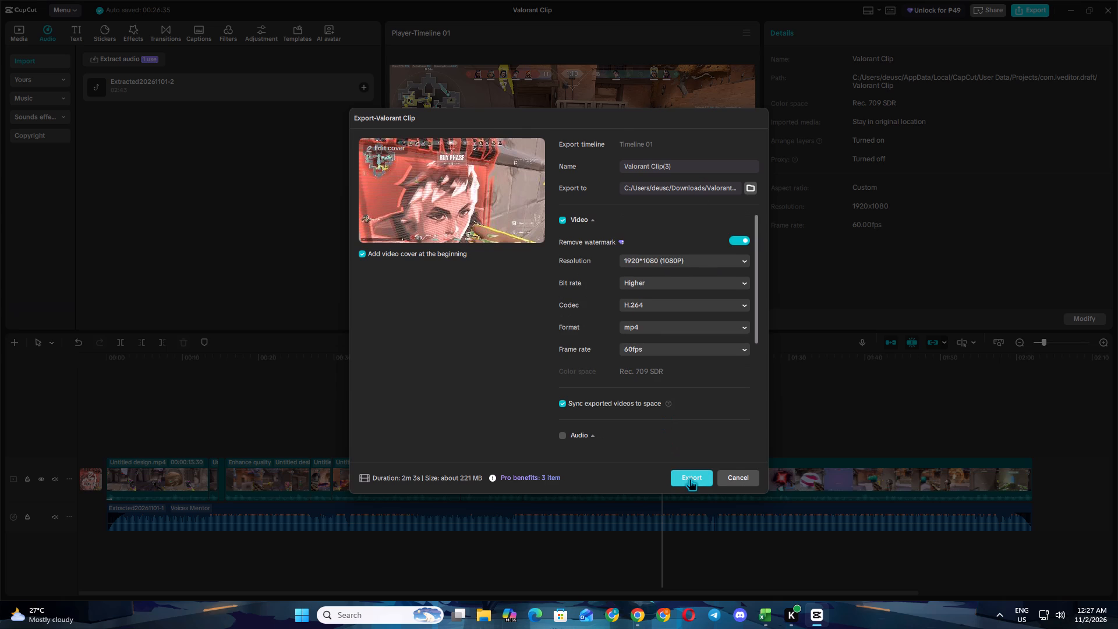
Export the timeline as Valorant Clip(3), a 1080P 60fps mp4, and pause the preview of the exported video.
{"action": "left_click", "coordinate": [690, 480]}
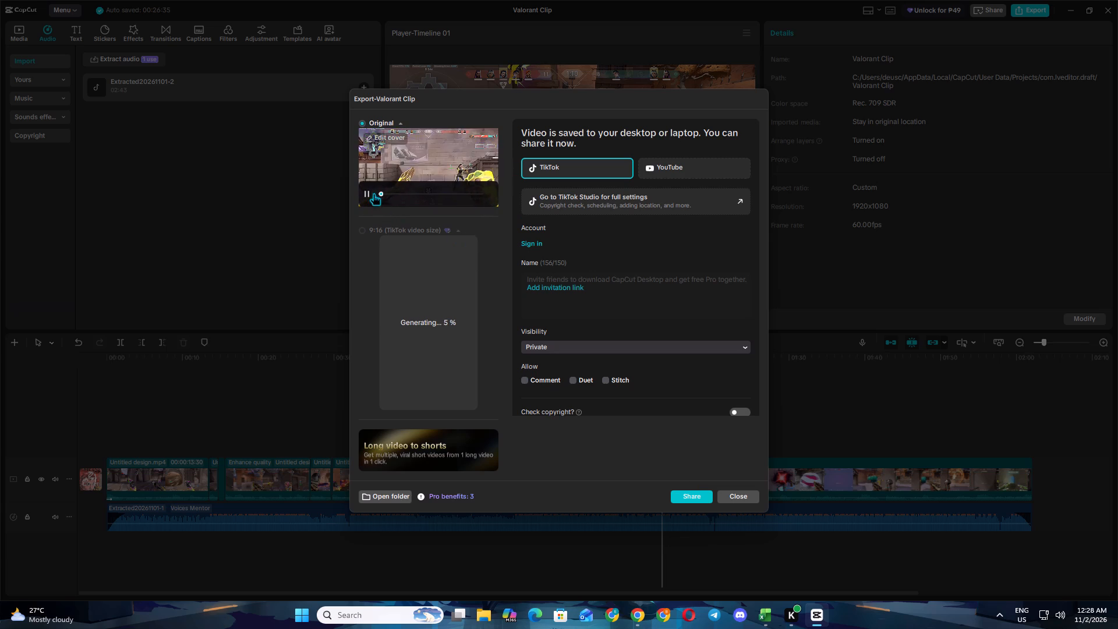
{"action": "left_click", "coordinate": [365, 193]}
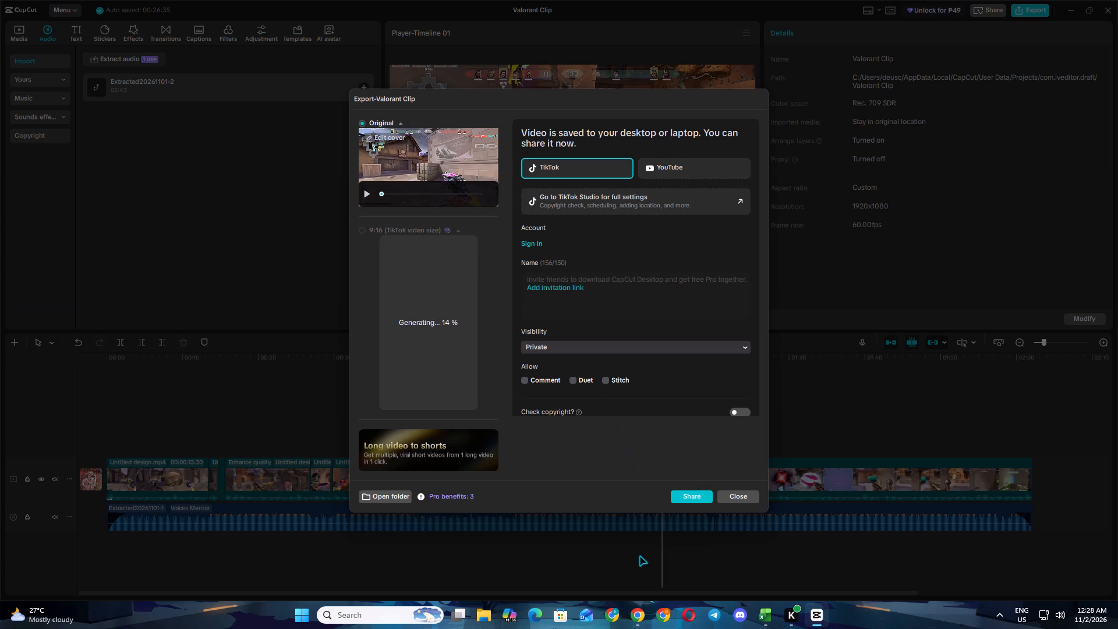
Switch to Chrome, go to the Facebook home feed and change from the XiaNus page to the personal profile.
{"action": "left_click", "coordinate": [635, 616]}
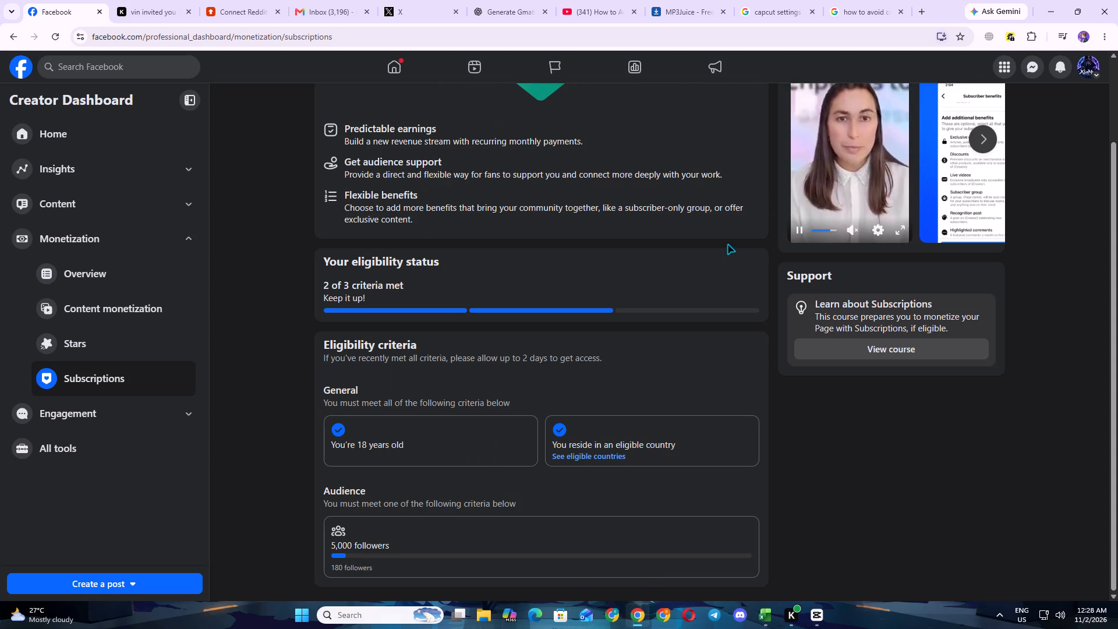
{"action": "left_click", "coordinate": [391, 71]}
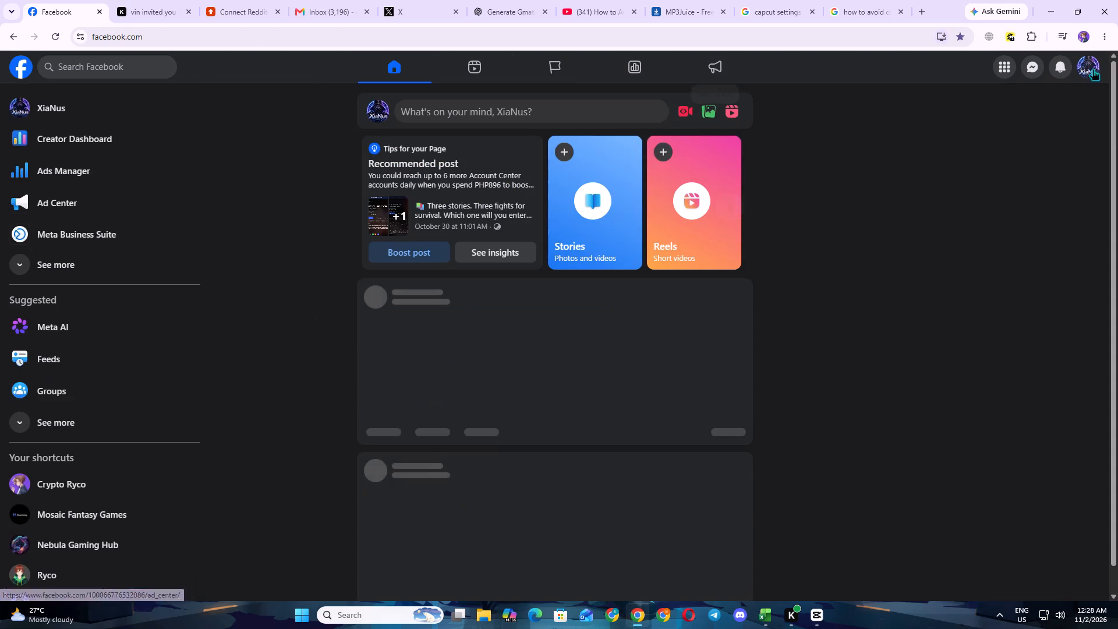
{"action": "left_click", "coordinate": [1099, 65]}
{"action": "left_click", "coordinate": [968, 146]}
Open a new browser tab.
{"action": "key", "text": "ctrl+t"}
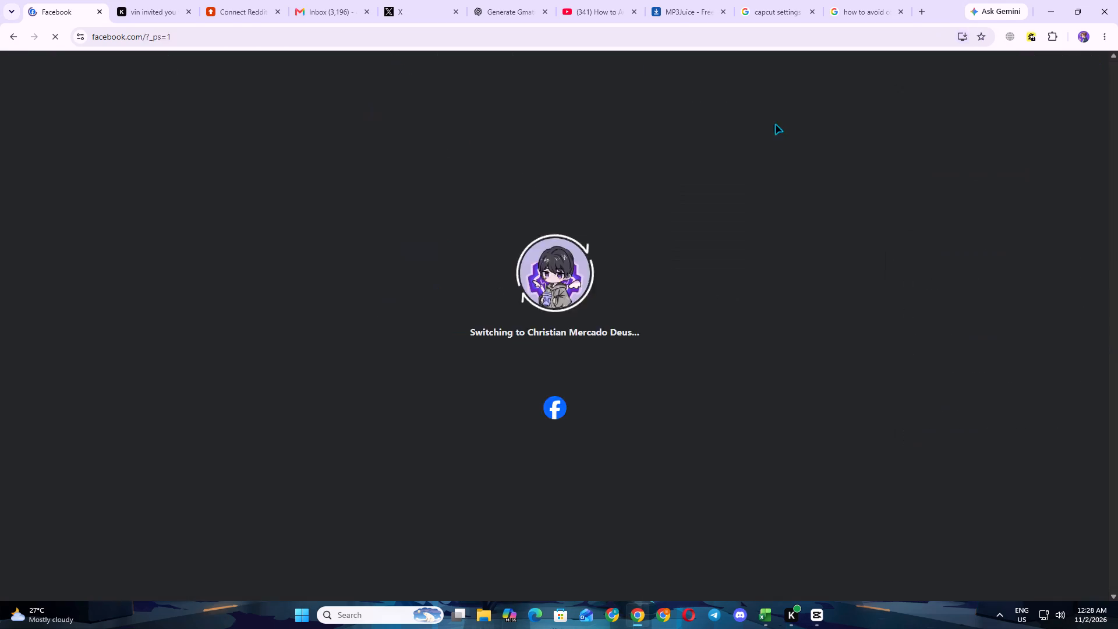